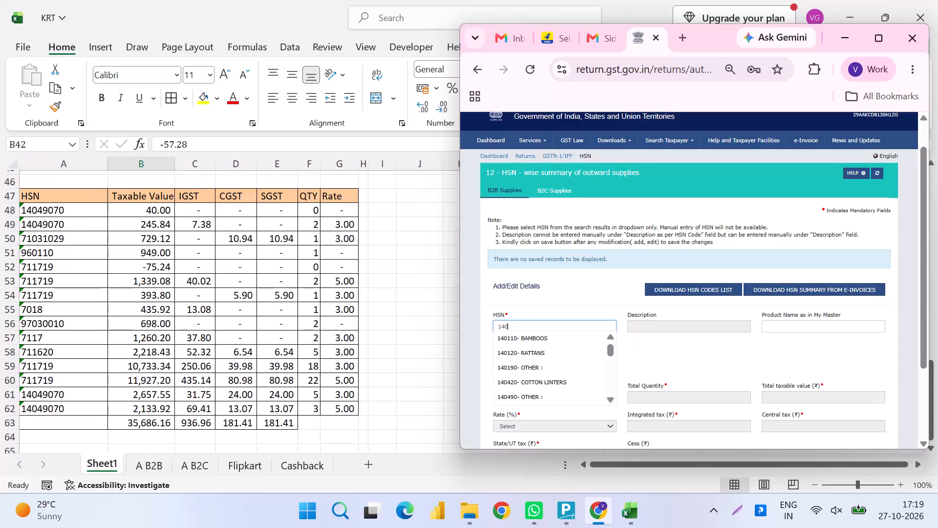
Fill in B2B HSN 14049070 (Rudraksha seeds) with UQC PCS-PIECES, total quantity 1 and total taxable value 40.
{"action": "type", "text": "49070"}
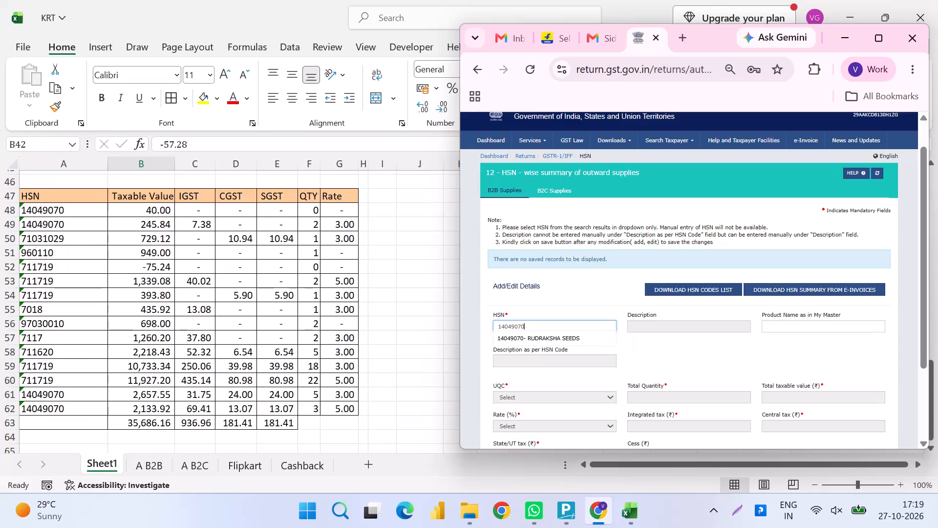
{"action": "key", "text": "Down"}
{"action": "key", "text": "Return"}
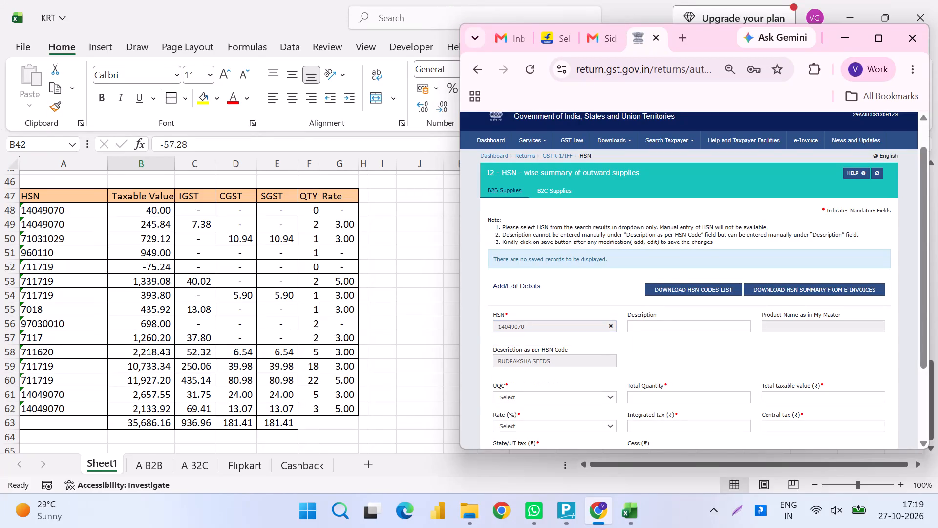
{"action": "key", "text": "Tab"}
{"action": "key", "text": "Tab"}
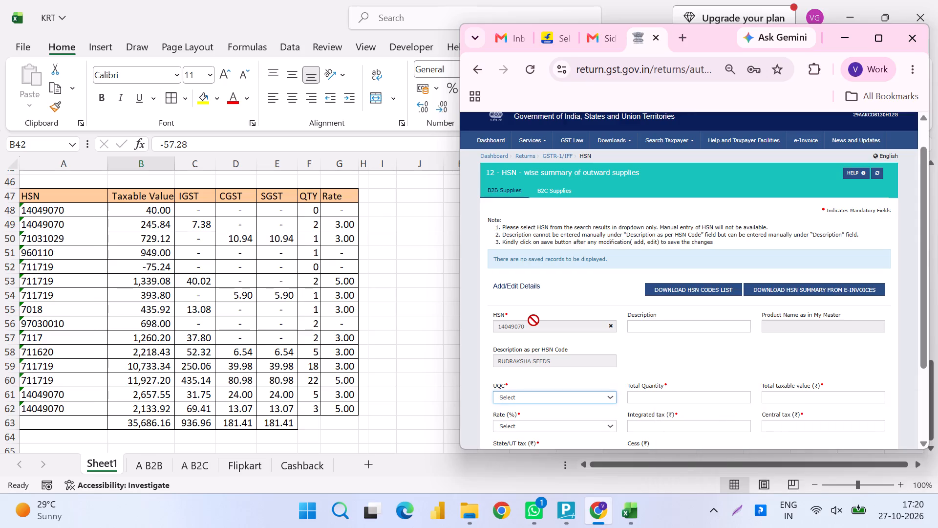
{"action": "type", "text": "pcs"}
{"action": "key", "text": "Tab"}
{"action": "key", "text": "1"}
{"action": "key", "text": "Tab"}
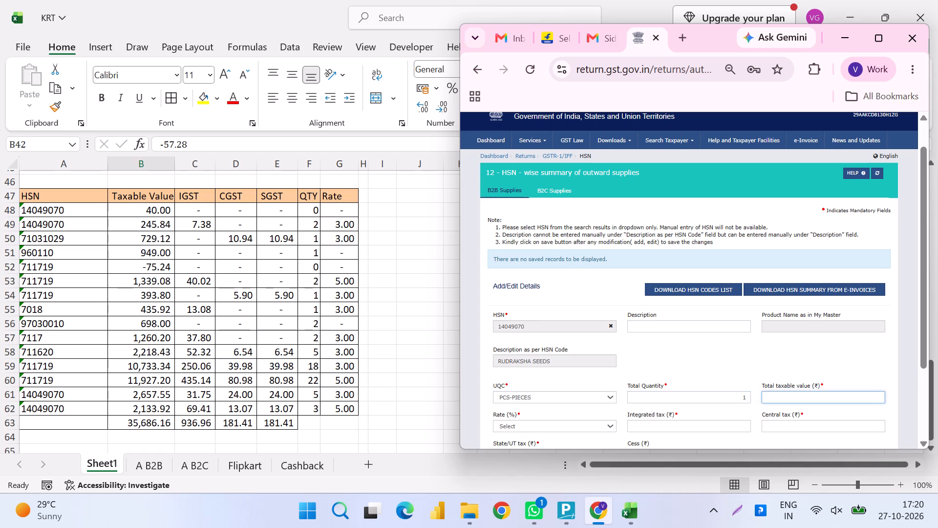
{"action": "type", "text": "40"}
{"action": "scroll", "coordinate": [724, 305], "scroll_direction": "down", "scroll_amount": 2}
{"action": "key", "text": "Tab"}
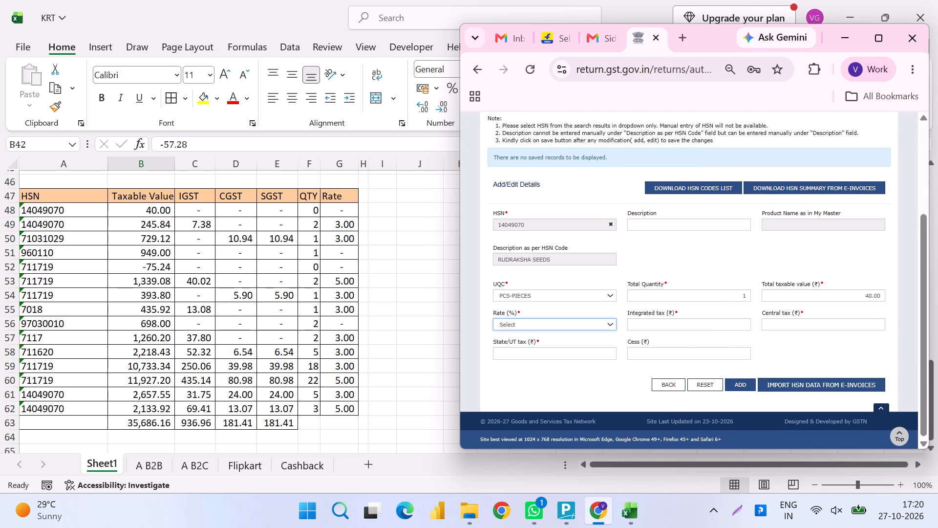
Set the rate to 0% and the integrated, central, State/UT tax and cess to 0, and add the record.
{"action": "key", "text": "0"}
{"action": "key", "text": "Tab"}
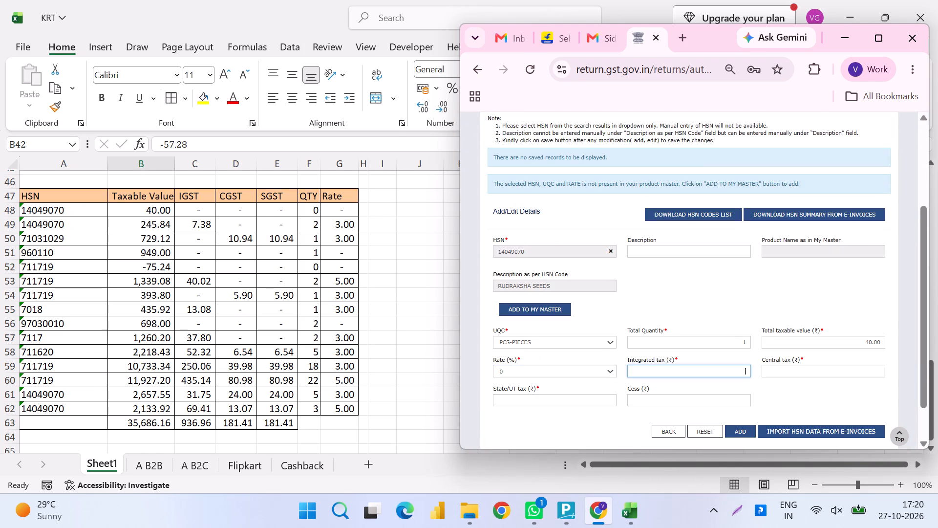
{"action": "key", "text": "0"}
{"action": "key", "text": "Tab"}
{"action": "key", "text": "0"}
{"action": "key", "text": "Tab"}
{"action": "key", "text": "0"}
{"action": "key", "text": "Tab"}
{"action": "key", "text": "0"}
{"action": "key", "text": "Tab"}
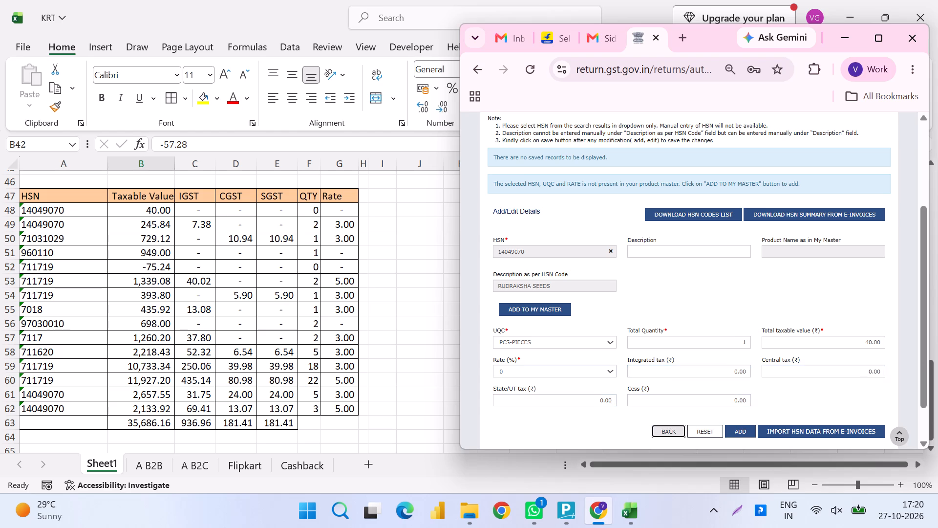
{"action": "key", "text": "Tab"}
{"action": "key", "text": "Tab"}
{"action": "key", "text": "Return"}
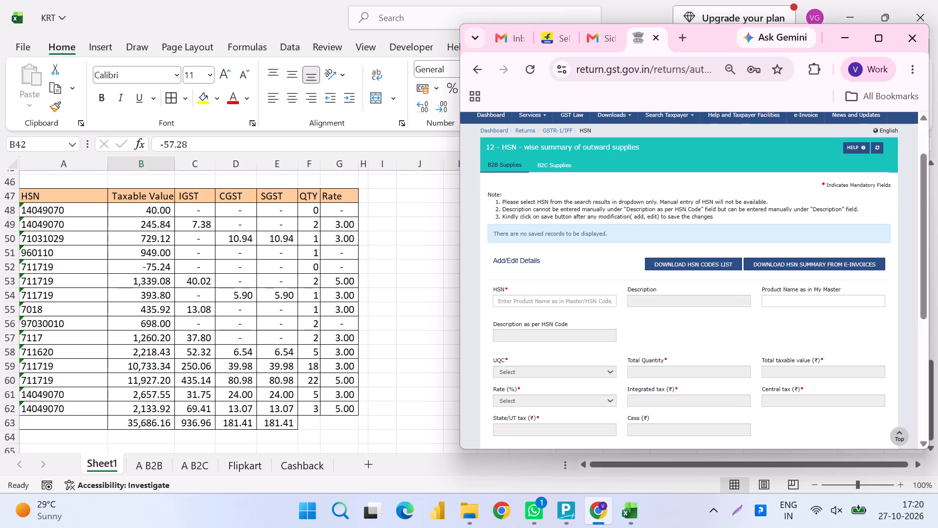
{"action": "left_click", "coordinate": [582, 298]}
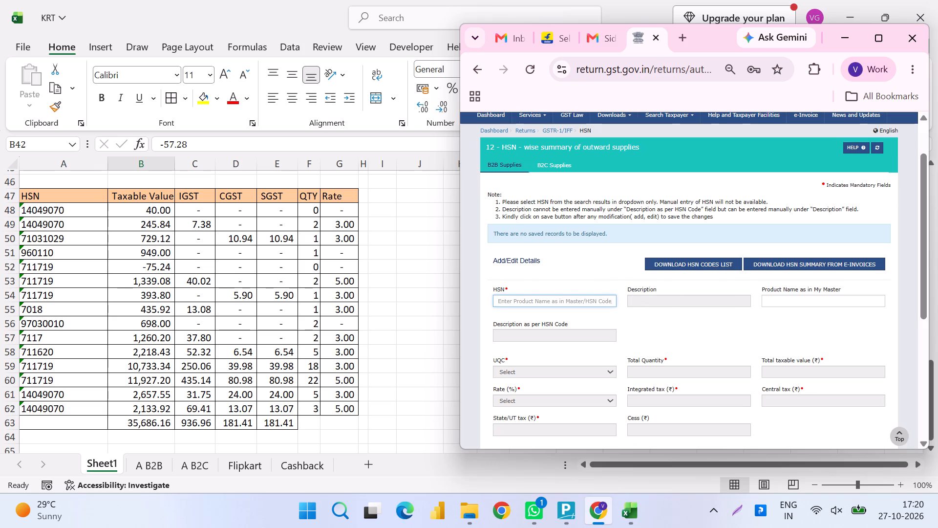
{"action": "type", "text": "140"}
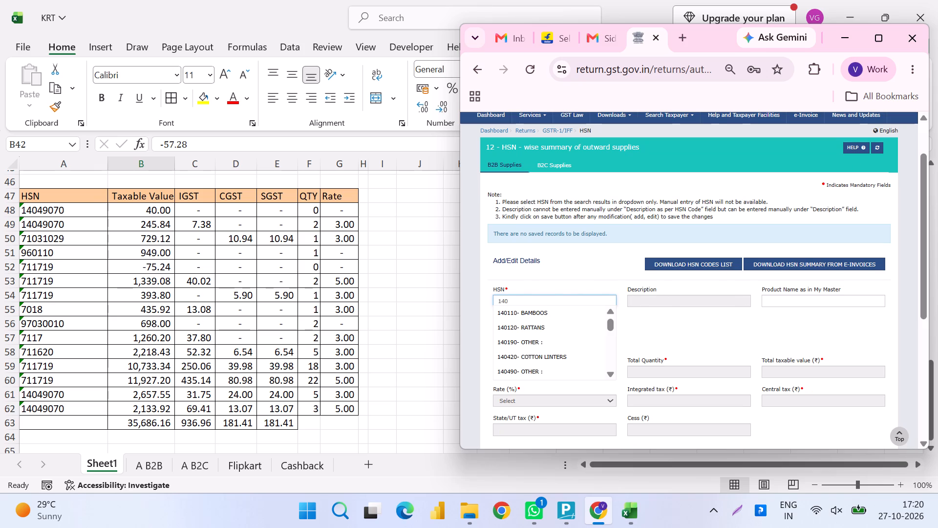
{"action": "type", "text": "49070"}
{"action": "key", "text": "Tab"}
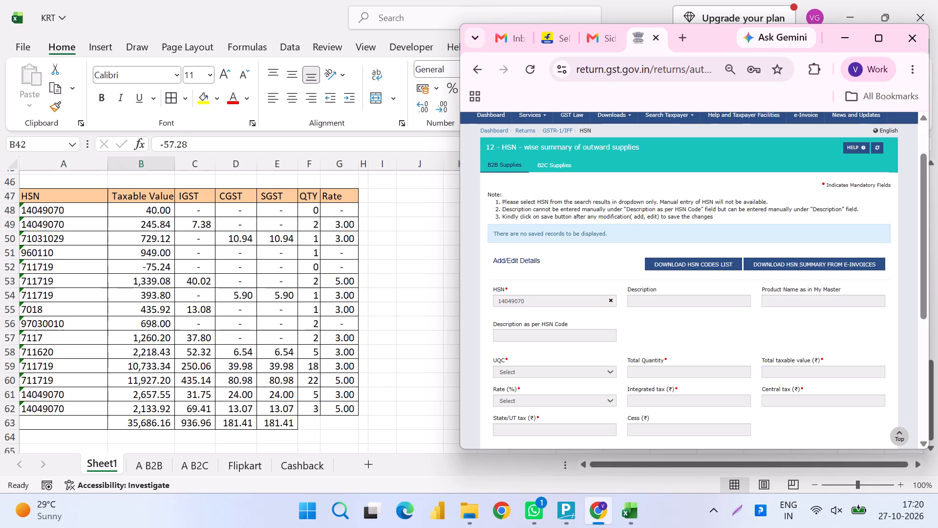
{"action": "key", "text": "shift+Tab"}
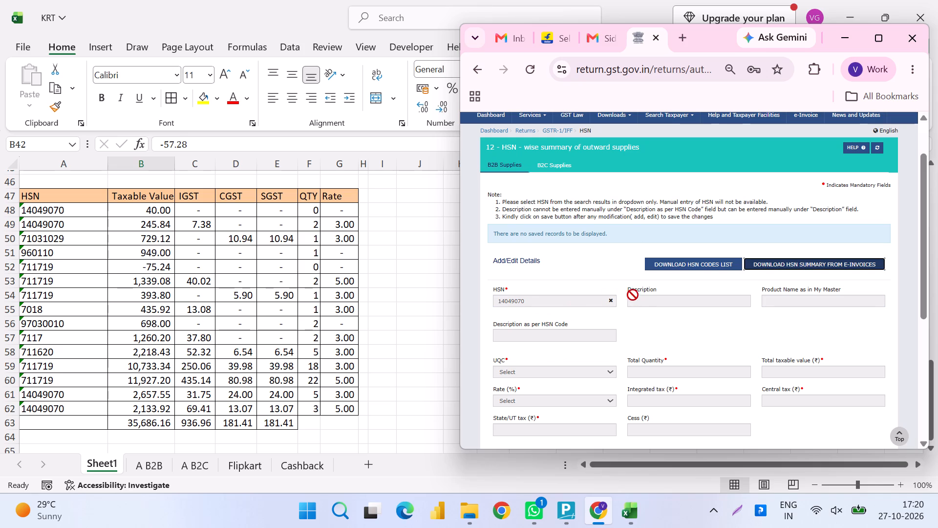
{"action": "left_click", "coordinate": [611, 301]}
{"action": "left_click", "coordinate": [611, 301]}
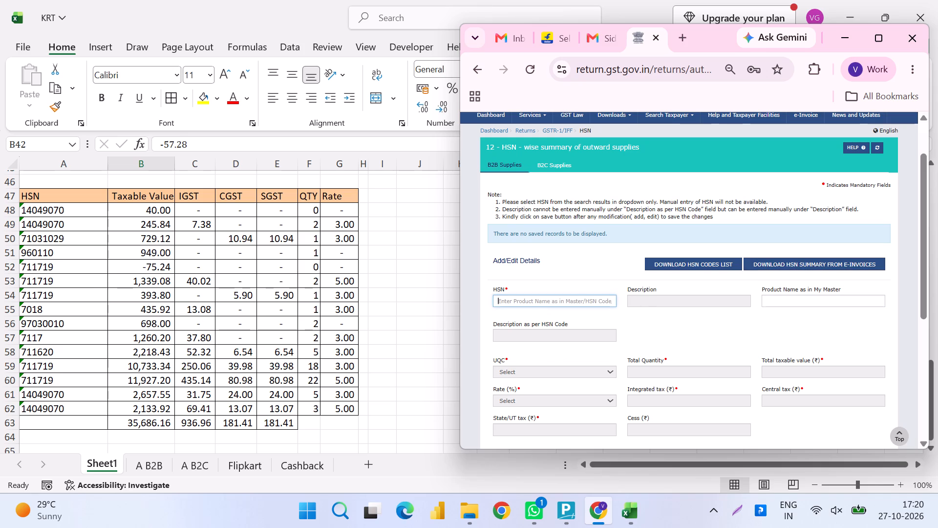
Fill in a second record for HSN 14049070 (Rudraksha seeds) with UQC PCS-PIECES, total quantity 2 and total taxable value 245.84.
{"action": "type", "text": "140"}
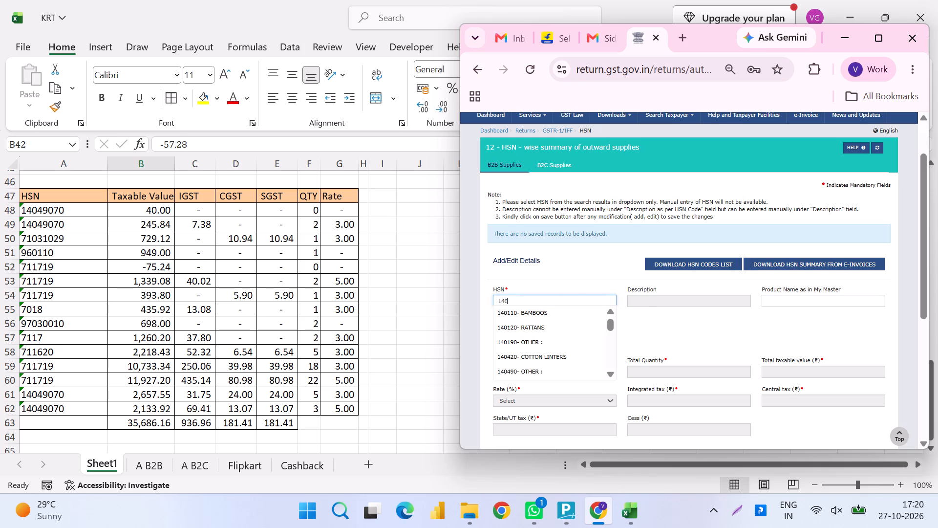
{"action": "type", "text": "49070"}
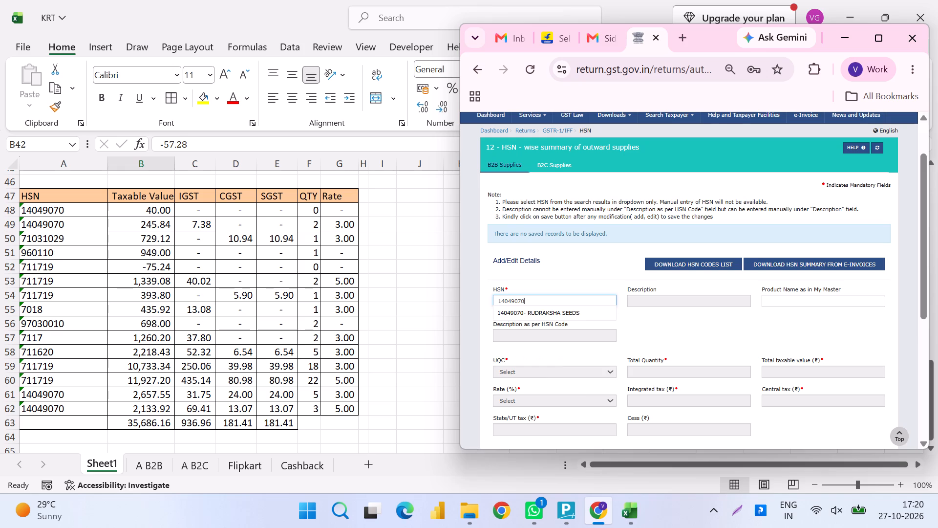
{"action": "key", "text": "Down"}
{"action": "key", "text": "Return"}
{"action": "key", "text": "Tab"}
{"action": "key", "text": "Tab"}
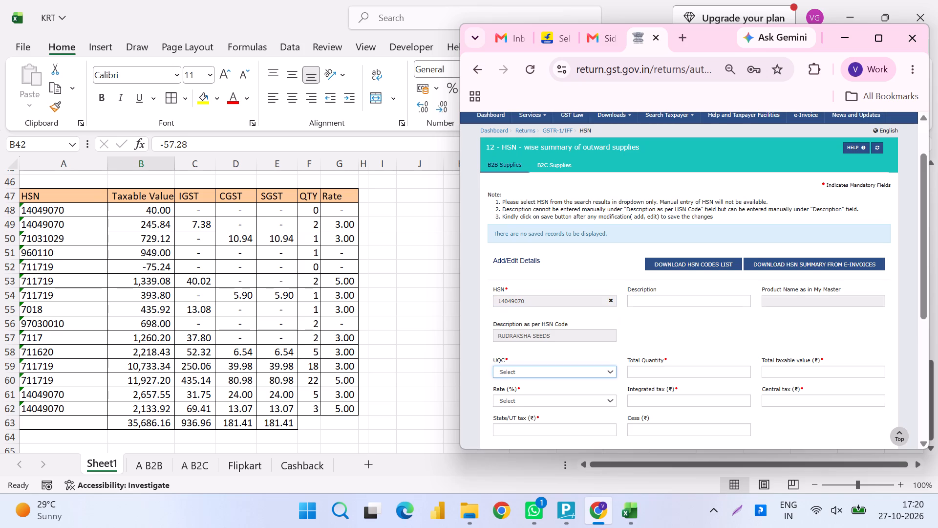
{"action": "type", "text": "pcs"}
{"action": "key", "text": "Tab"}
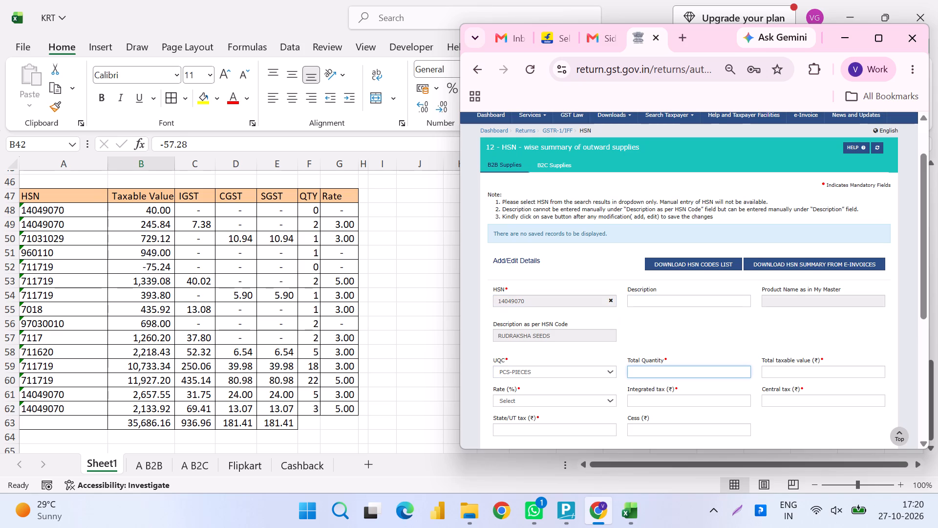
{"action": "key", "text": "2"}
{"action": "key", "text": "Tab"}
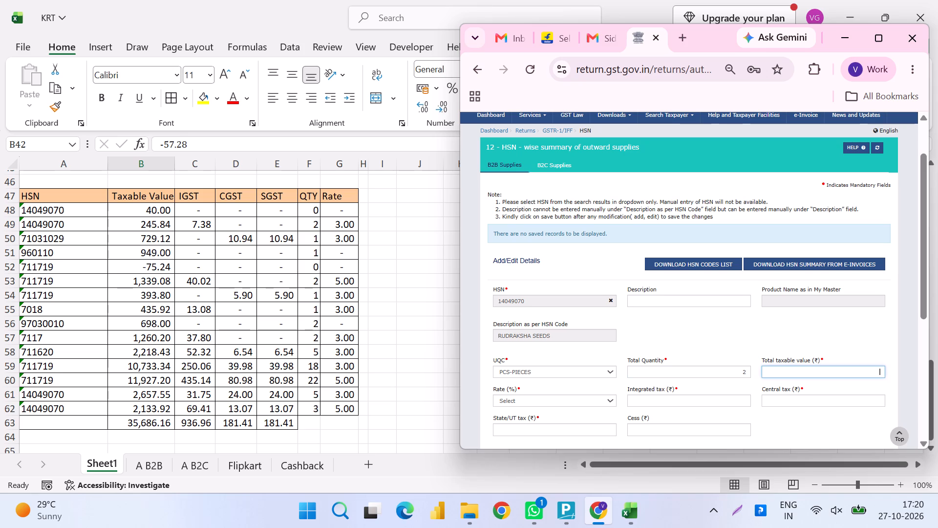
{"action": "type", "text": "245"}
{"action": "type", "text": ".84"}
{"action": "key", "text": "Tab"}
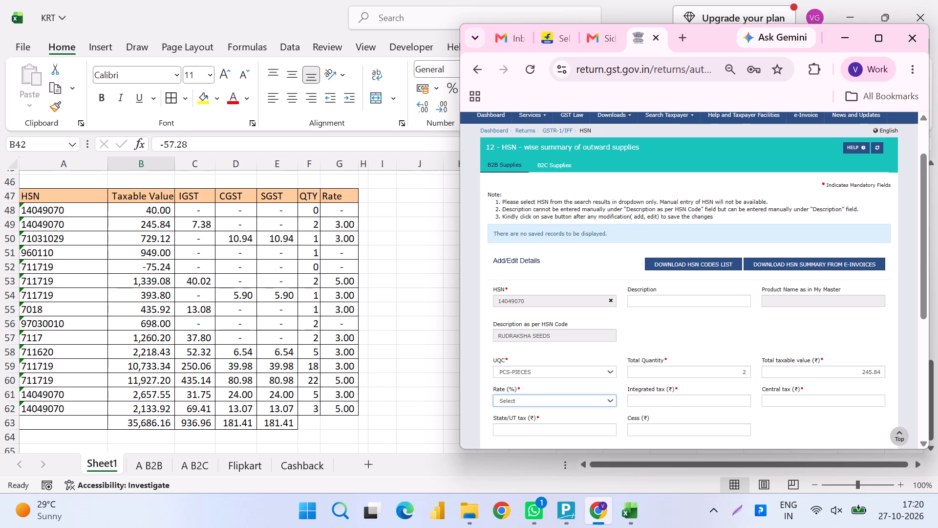
Set the rate to 3%, integrated tax to 7.38, and central and State/UT tax to 0, and add the record.
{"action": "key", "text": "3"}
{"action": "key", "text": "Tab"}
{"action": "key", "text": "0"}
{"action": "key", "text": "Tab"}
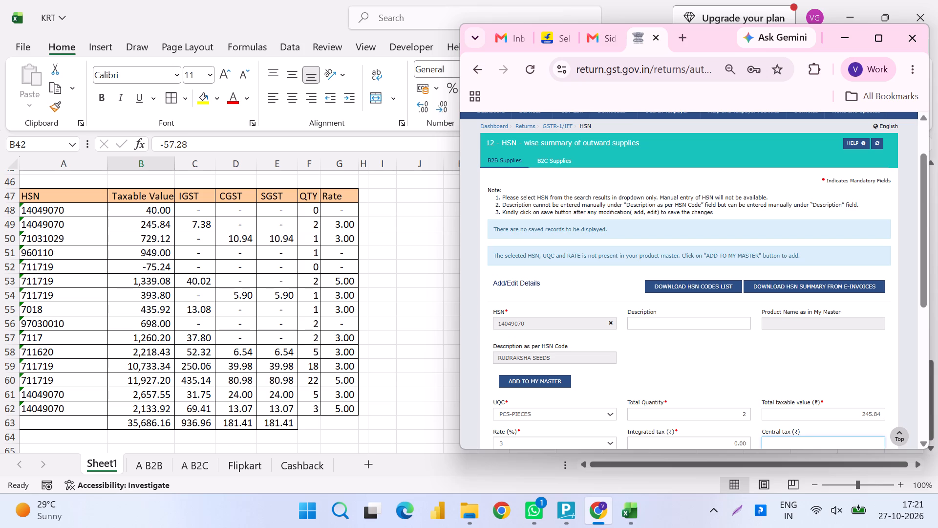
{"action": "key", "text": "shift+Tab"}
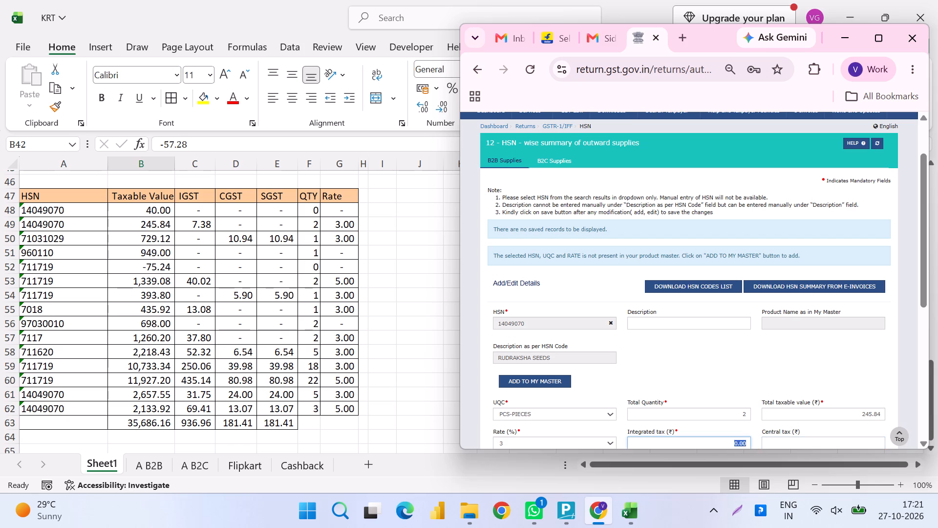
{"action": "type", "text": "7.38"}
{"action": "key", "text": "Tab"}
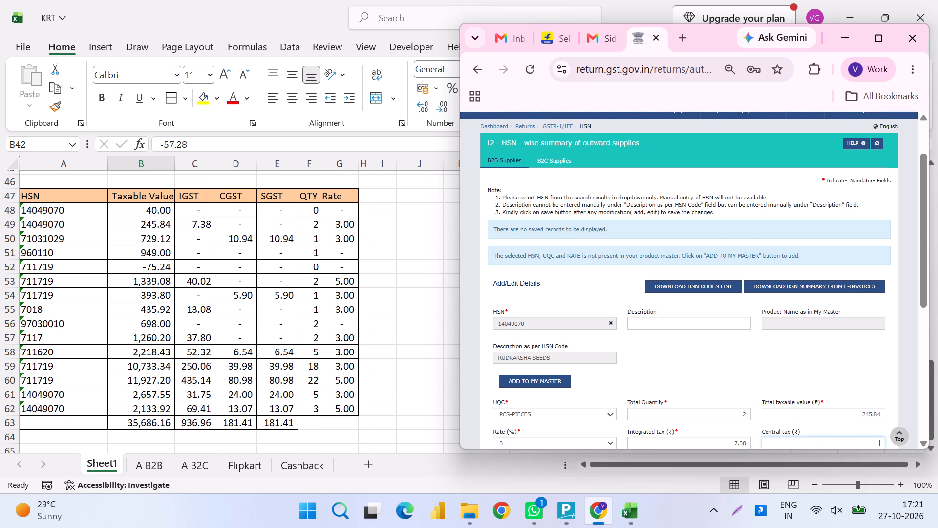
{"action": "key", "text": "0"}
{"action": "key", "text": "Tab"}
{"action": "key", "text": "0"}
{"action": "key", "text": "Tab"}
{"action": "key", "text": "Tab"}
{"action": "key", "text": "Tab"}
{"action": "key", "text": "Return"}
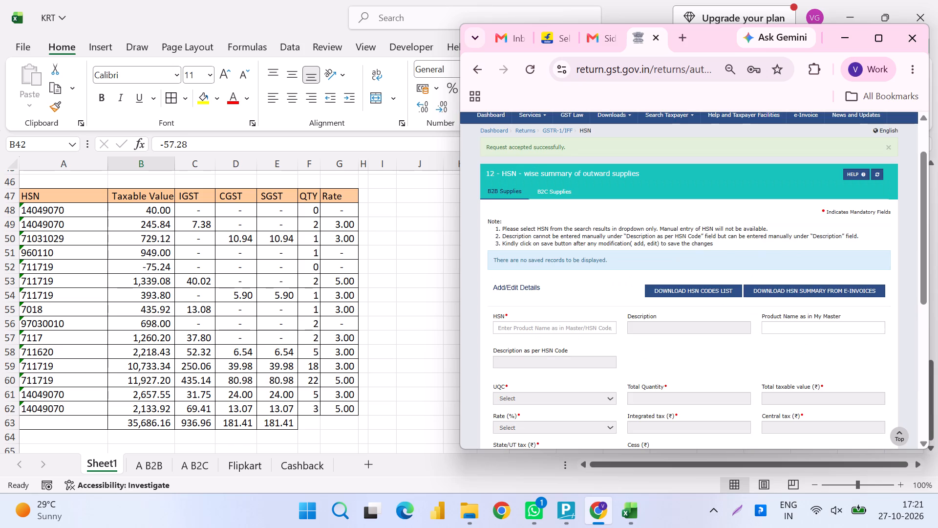
Save the two added HSN 14049070 records.
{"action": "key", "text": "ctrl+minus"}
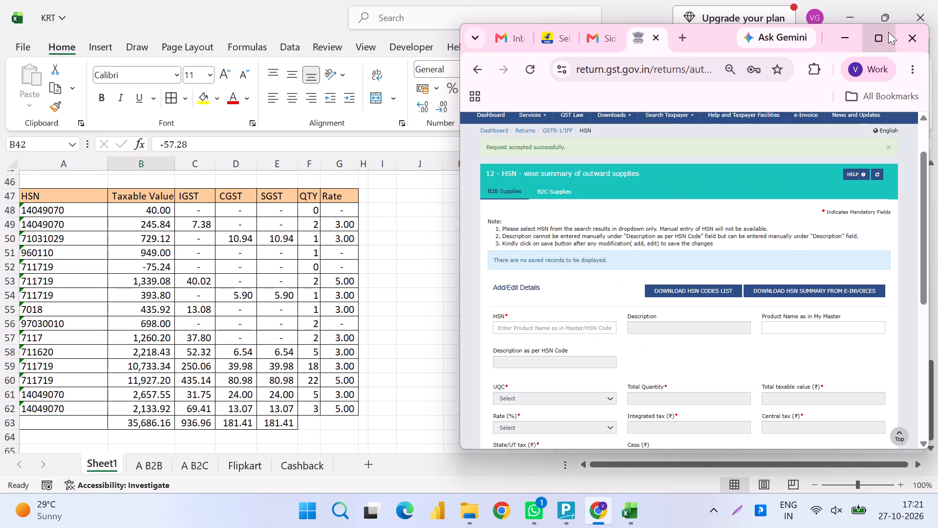
{"action": "scroll", "coordinate": [792, 383], "scroll_direction": "down", "scroll_amount": 4}
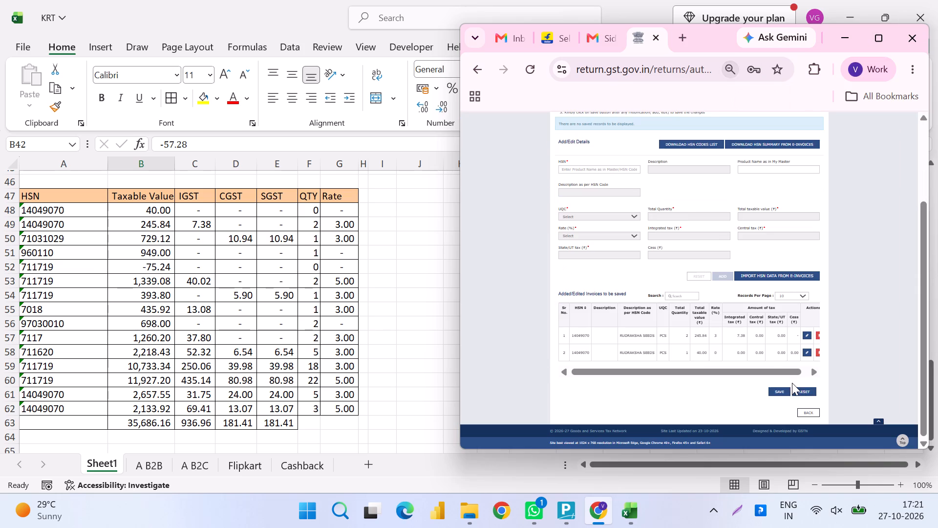
{"action": "left_click", "coordinate": [785, 396]}
{"action": "key", "text": "ctrl+equal"}
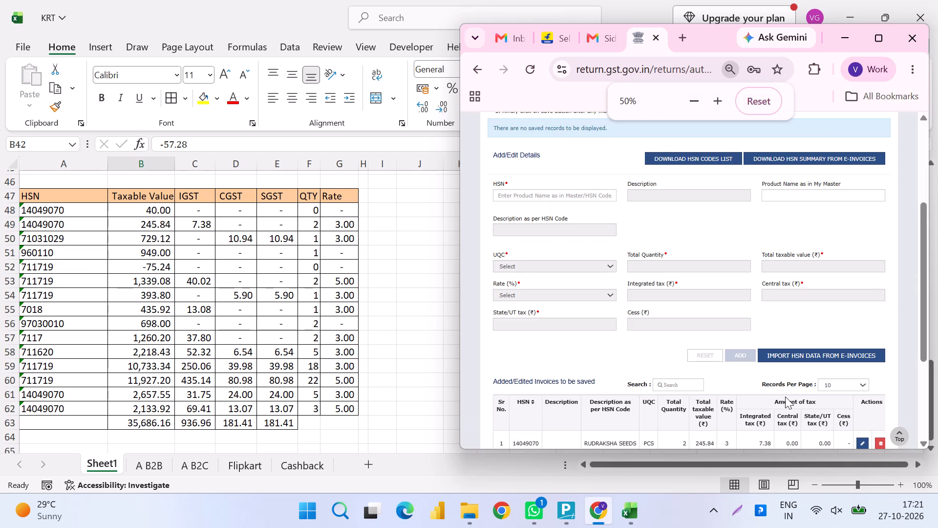
{"action": "scroll", "coordinate": [785, 396], "scroll_direction": "down", "scroll_amount": 3}
{"action": "left_click", "coordinate": [819, 361]}
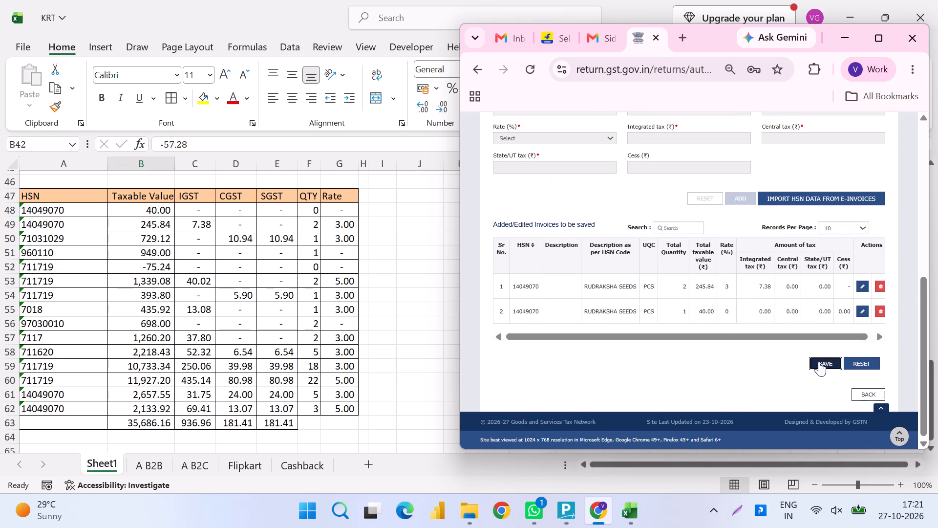
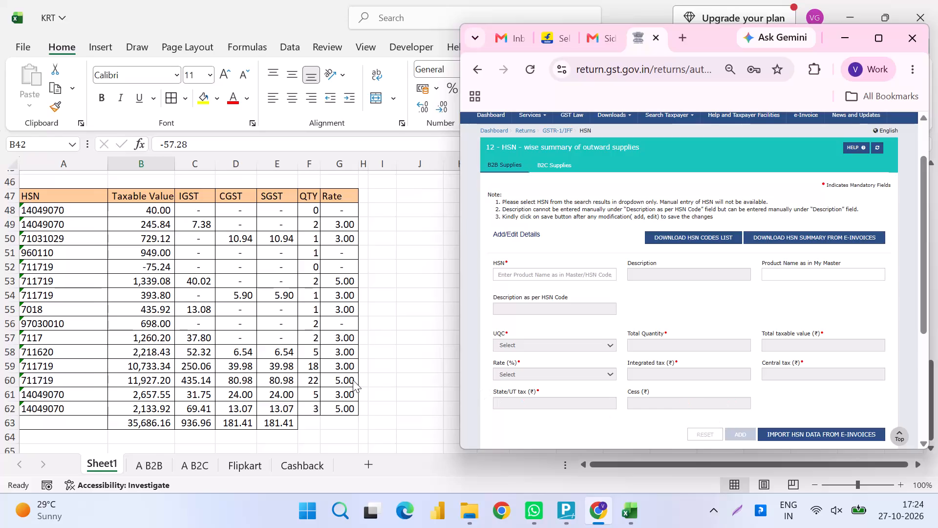
Fill in a record for HSN 71031029 (precious stones) with UQC PCS-PIECES, total quantity 1 and total taxable value 729.12.
{"action": "left_click", "coordinate": [578, 272]}
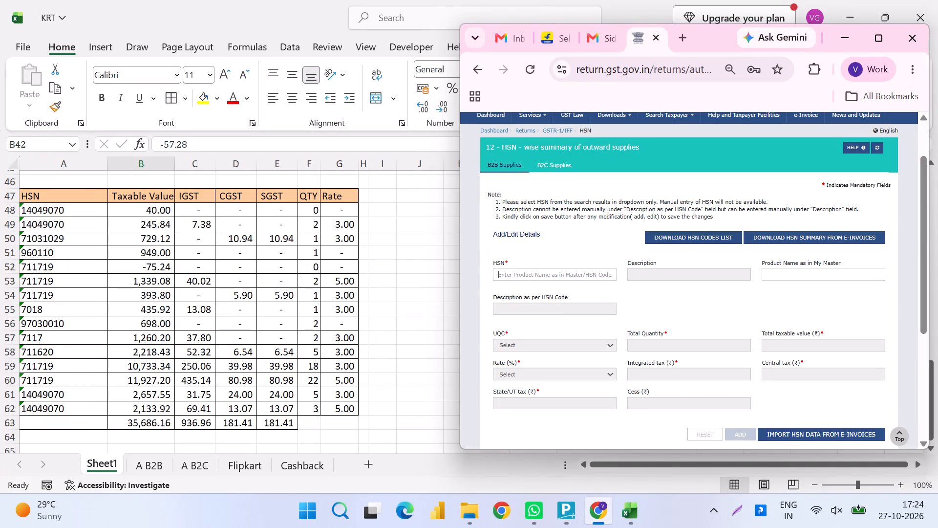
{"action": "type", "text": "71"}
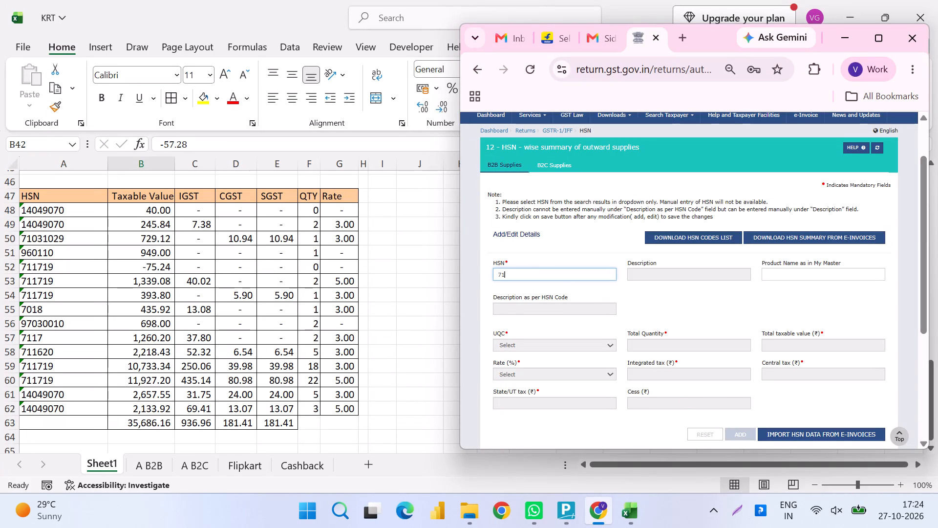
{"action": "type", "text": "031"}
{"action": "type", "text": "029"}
{"action": "left_click", "coordinate": [553, 305]}
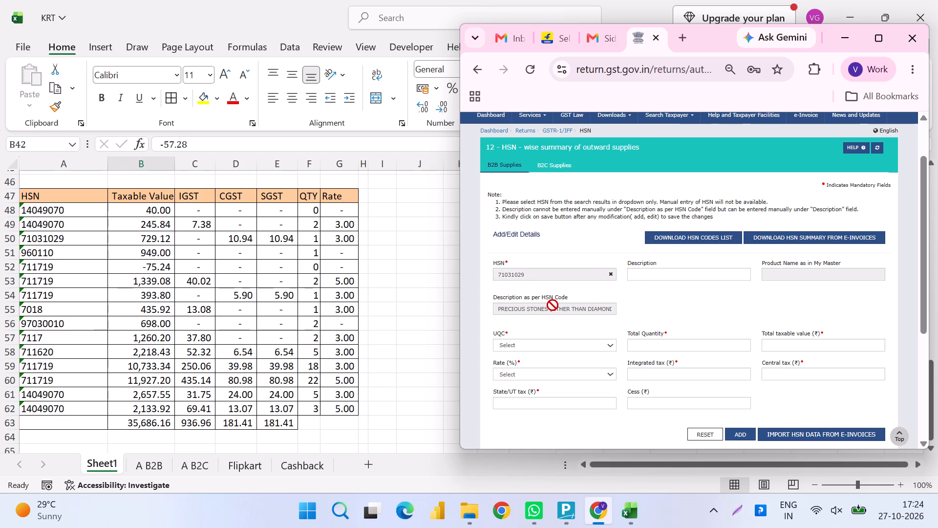
{"action": "left_click", "coordinate": [592, 347]}
{"action": "type", "text": "pc"}
{"action": "key", "text": "Return"}
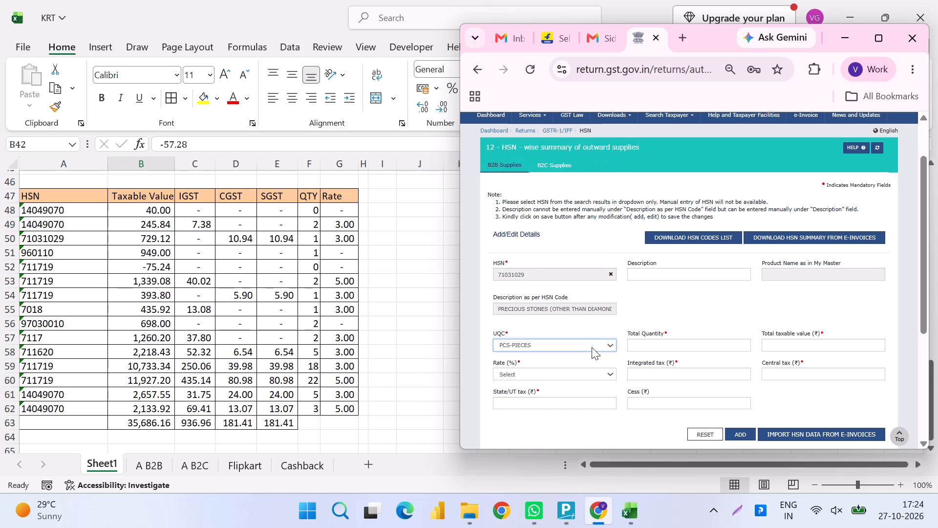
{"action": "key", "text": "Tab"}
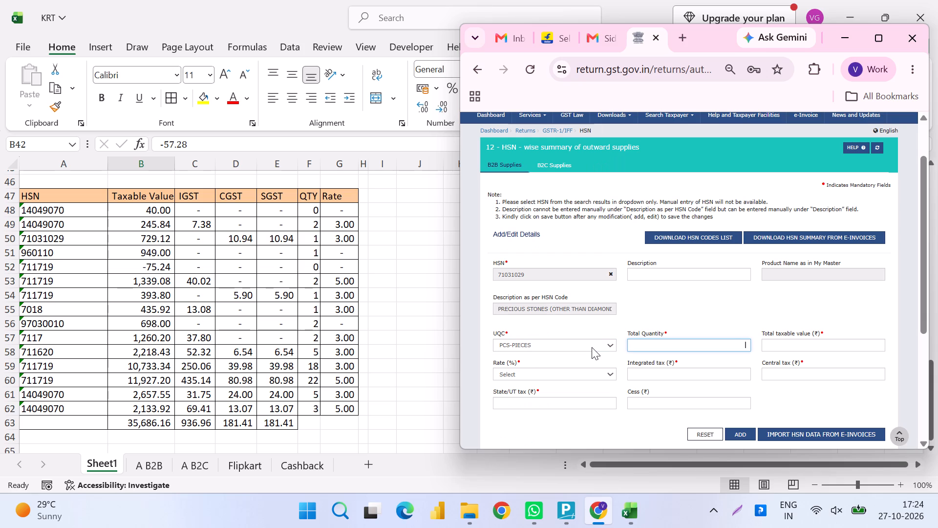
{"action": "key", "text": "1"}
{"action": "key", "text": "Tab"}
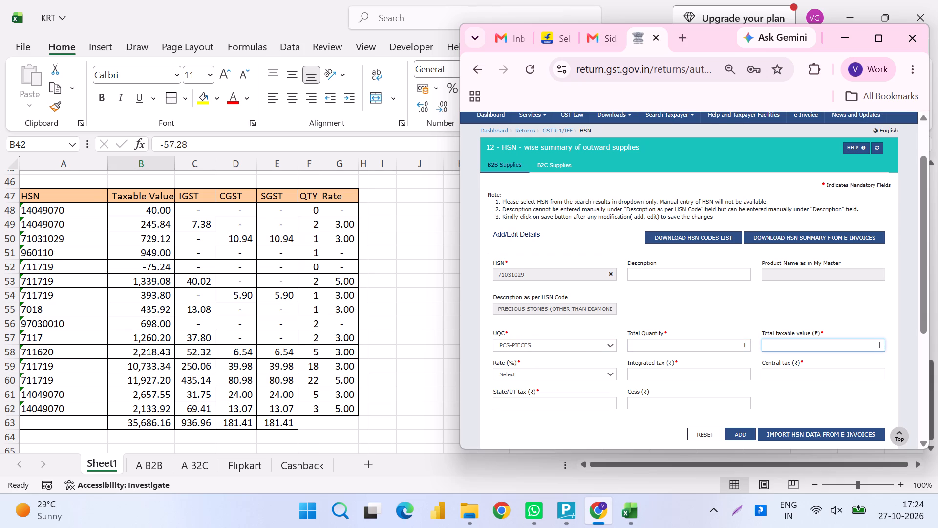
{"action": "type", "text": "729.12"}
{"action": "key", "text": "Tab"}
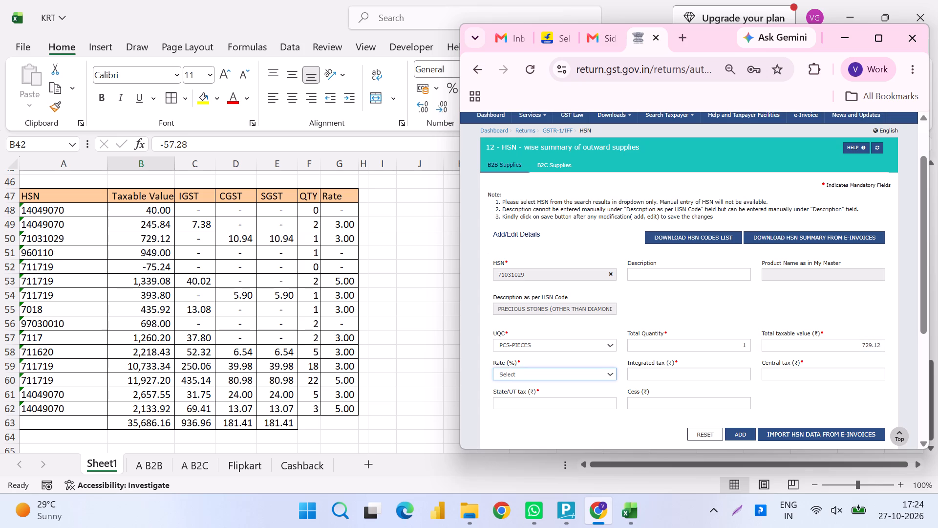
Set the rate to 3%, integrated tax to 0, and central and State/UT tax to 10.94 each, and add the record.
{"action": "key", "text": "3"}
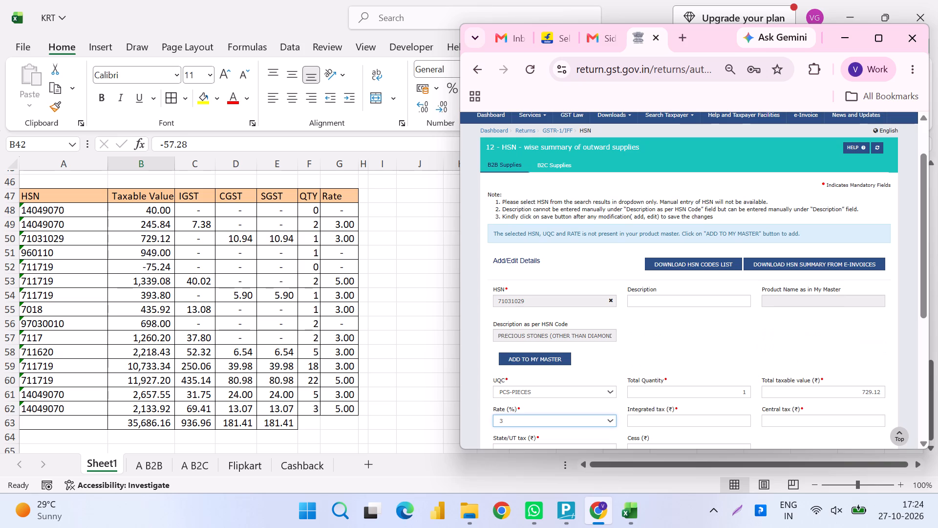
{"action": "key", "text": "Tab"}
{"action": "key", "text": "0"}
{"action": "key", "text": "Tab"}
{"action": "key", "text": "1"}
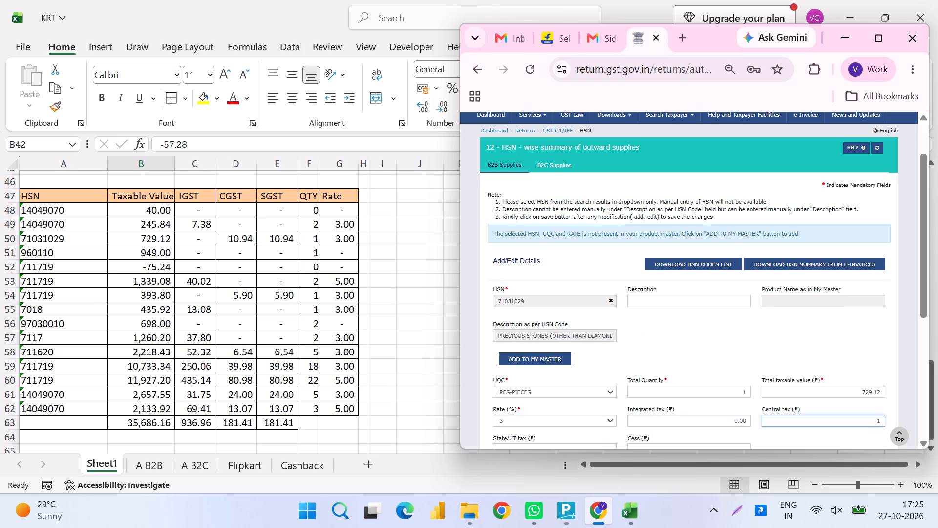
{"action": "type", "text": "0.94"}
{"action": "key", "text": "Tab"}
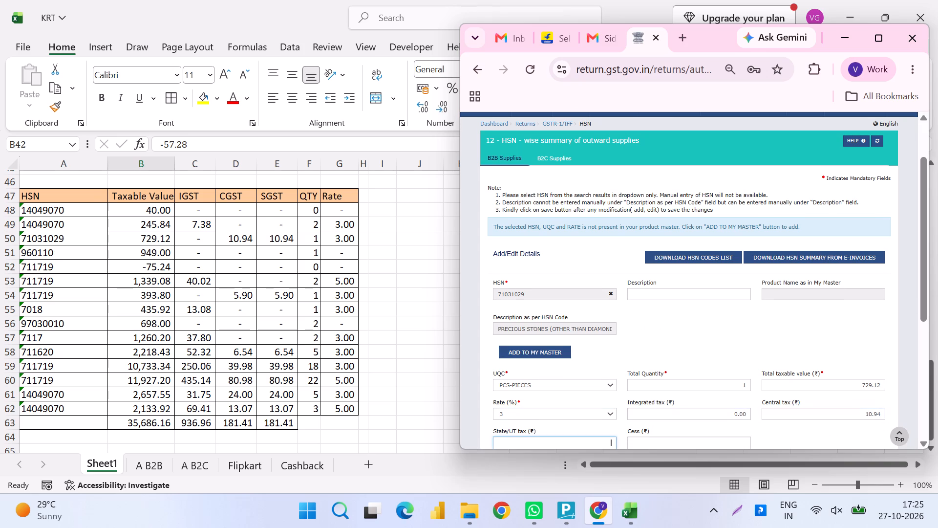
{"action": "type", "text": "10.94"}
{"action": "key", "text": "Tab"}
{"action": "key", "text": "Tab"}
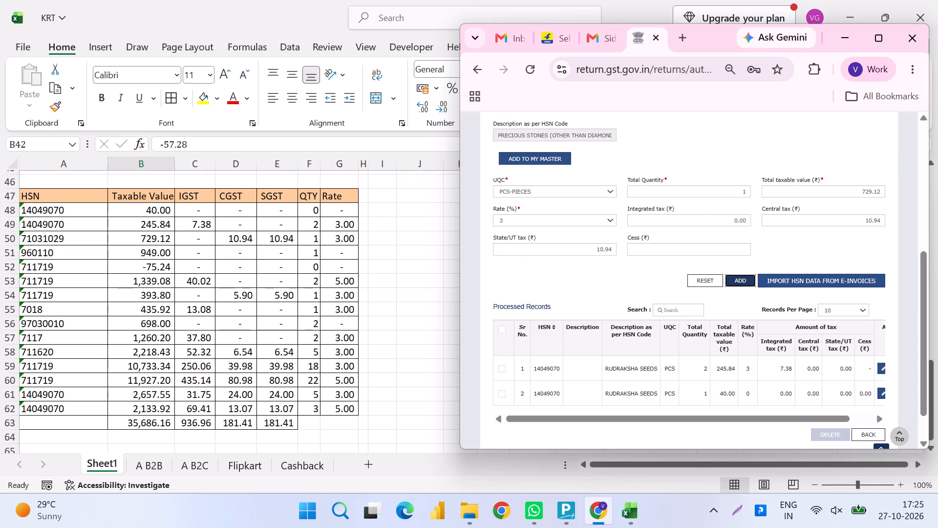
{"action": "key", "text": "Tab"}
{"action": "key", "text": "Return"}
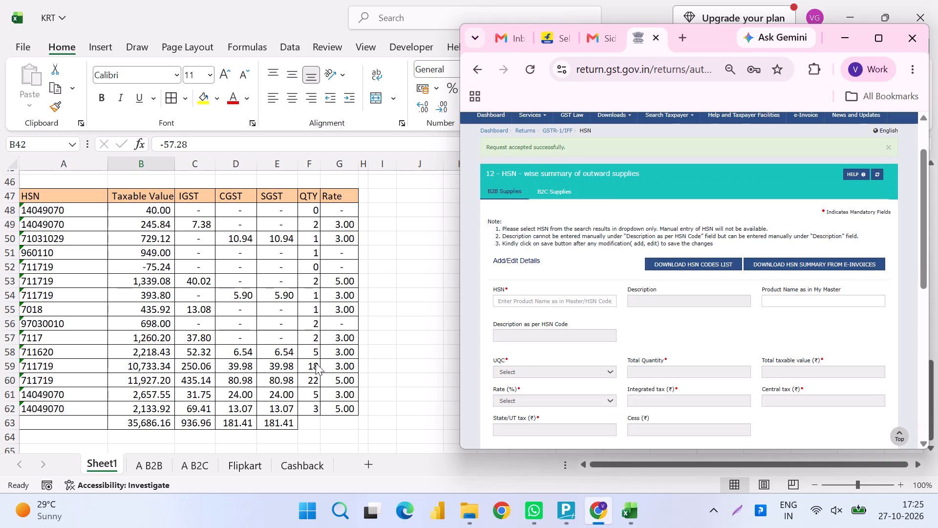
Start a record for HSN 960110 (worked ivory and articles of ivory) with UQC PCS-PIECES.
{"action": "left_click", "coordinate": [534, 294]}
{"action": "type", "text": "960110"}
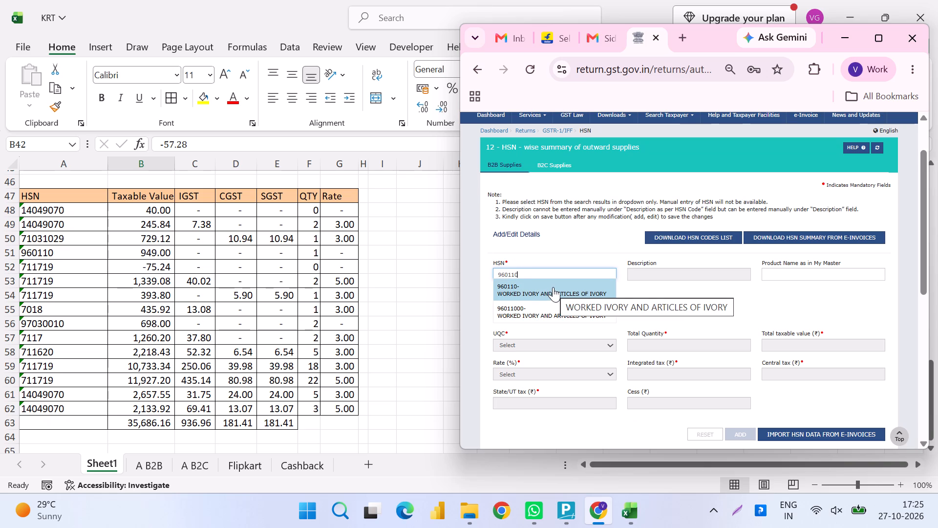
{"action": "left_click", "coordinate": [553, 287]}
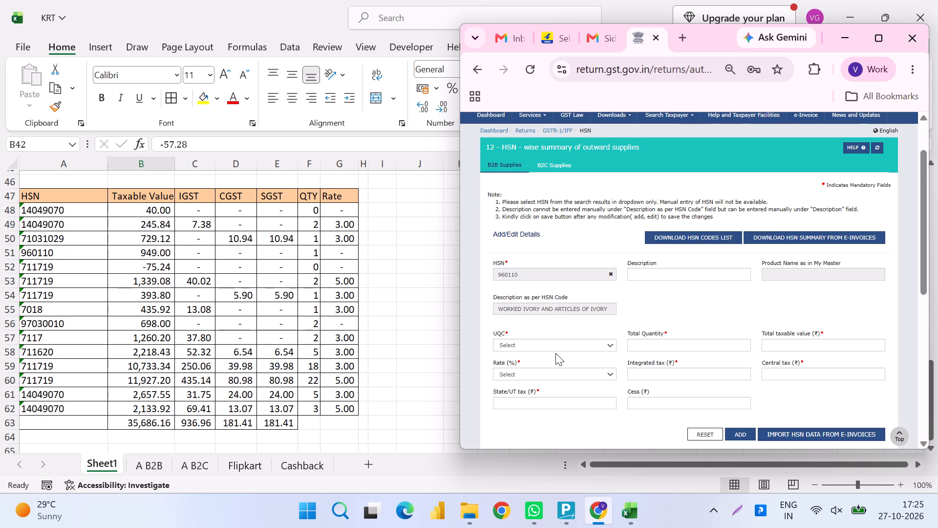
{"action": "left_click", "coordinate": [555, 353]}
{"action": "left_click", "coordinate": [560, 341]}
{"action": "type", "text": "pcs"}
{"action": "key", "text": "Return"}
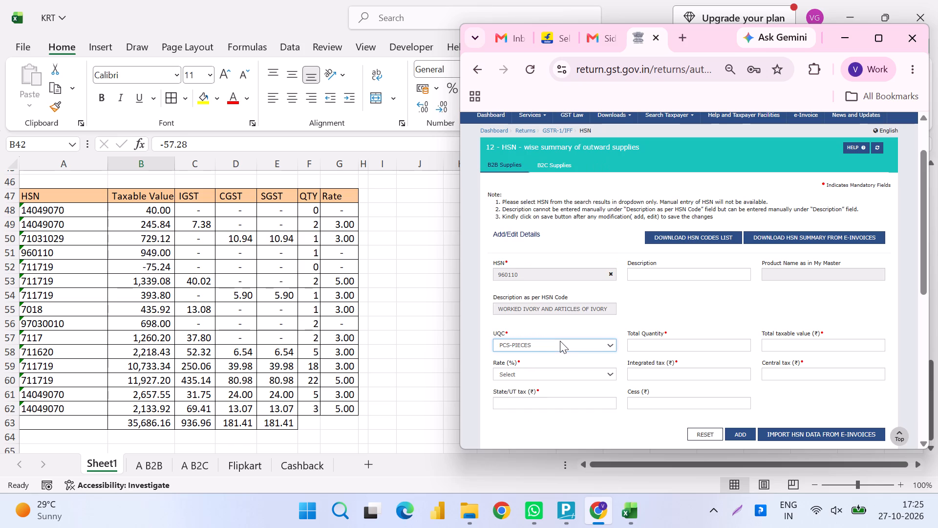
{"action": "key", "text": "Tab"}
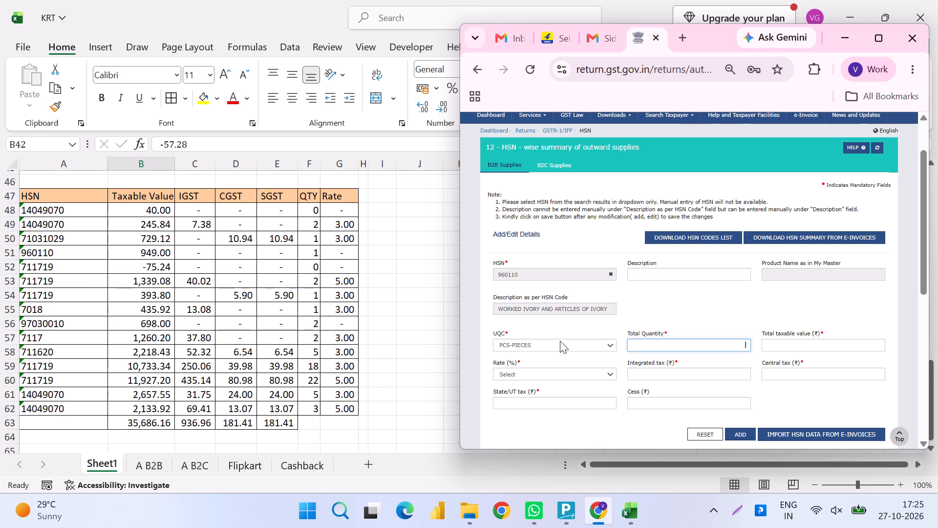
Enter total quantity 1 and total taxable value 949 for the HSN 960110 record.
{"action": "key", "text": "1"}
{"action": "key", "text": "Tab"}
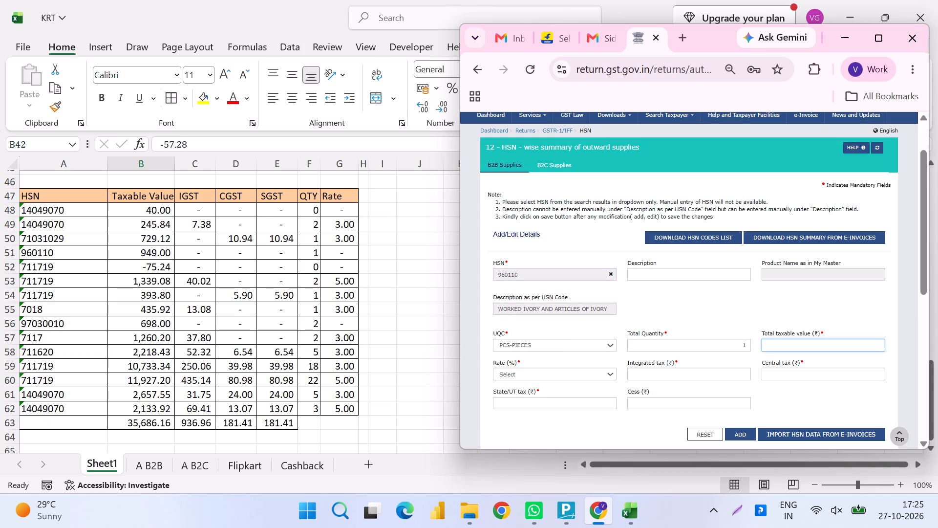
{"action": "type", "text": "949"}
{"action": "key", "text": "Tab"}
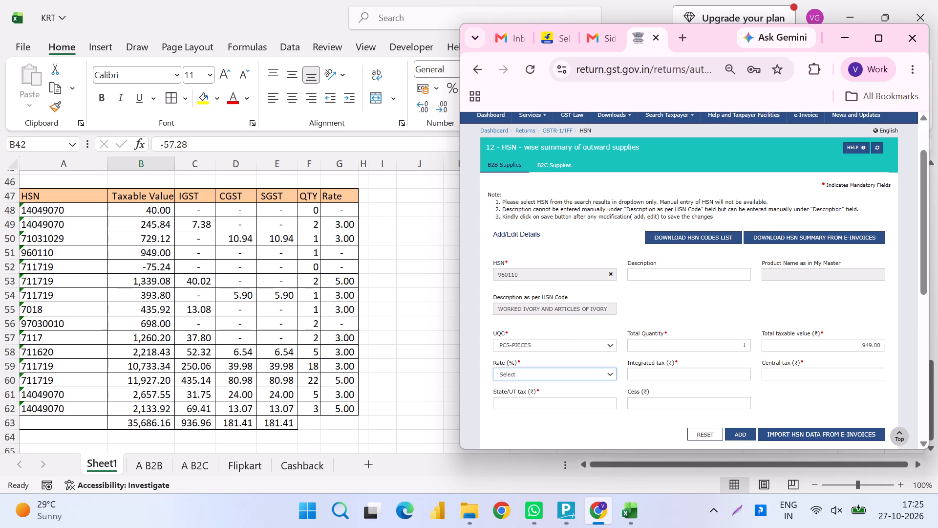
Set the rate to 0% and the integrated, central and State/UT taxes to 0, and add the HSN 960110 record.
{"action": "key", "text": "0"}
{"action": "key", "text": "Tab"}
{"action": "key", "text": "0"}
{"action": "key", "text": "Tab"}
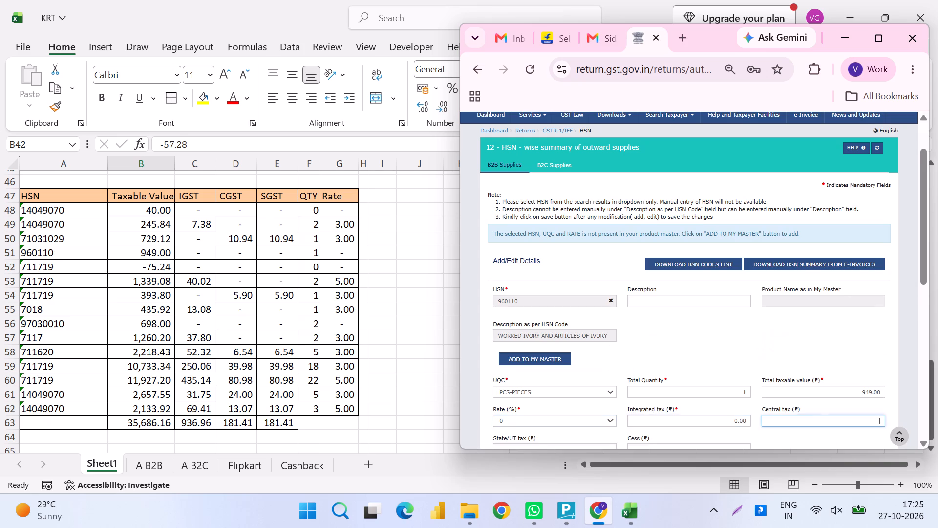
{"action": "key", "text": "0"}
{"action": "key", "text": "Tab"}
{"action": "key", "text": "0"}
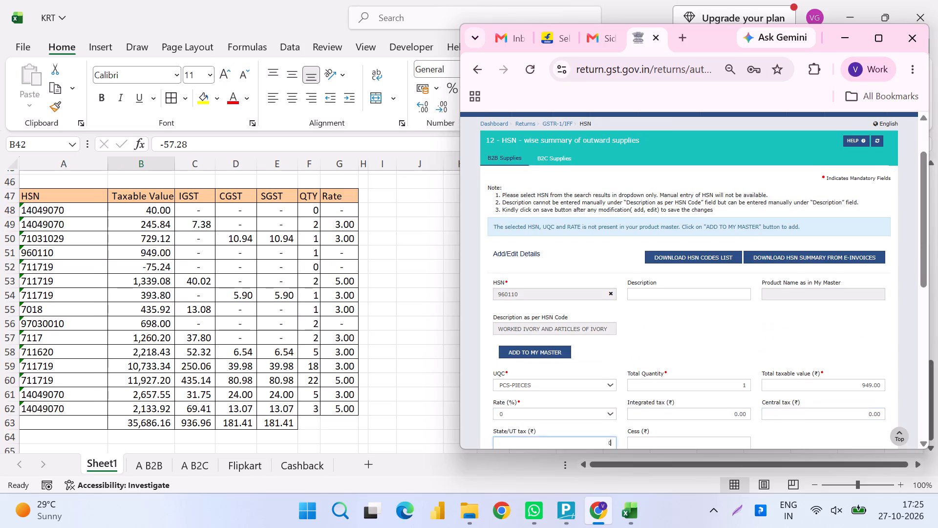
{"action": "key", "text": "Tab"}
{"action": "scroll", "coordinate": [560, 341], "scroll_direction": "down", "scroll_amount": 2}
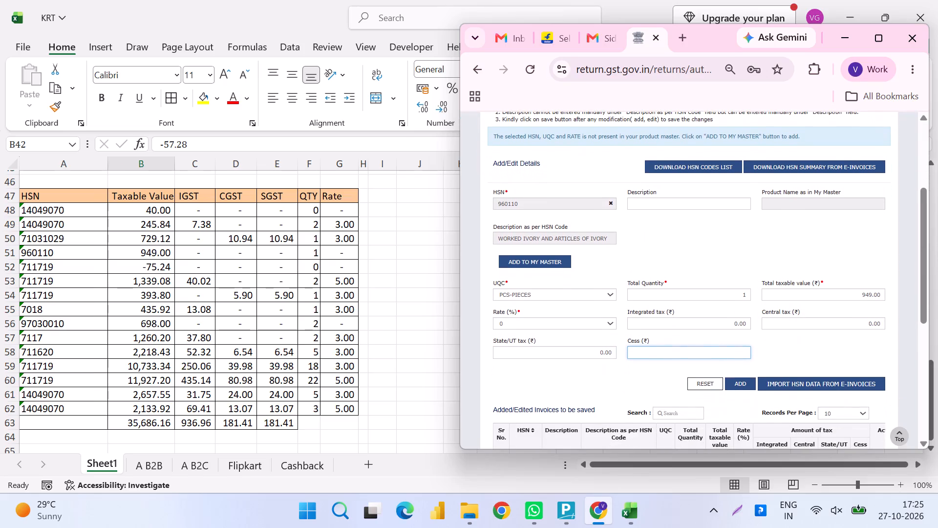
{"action": "left_click", "coordinate": [751, 387]}
{"action": "scroll", "coordinate": [751, 387], "scroll_direction": "up", "scroll_amount": 3}
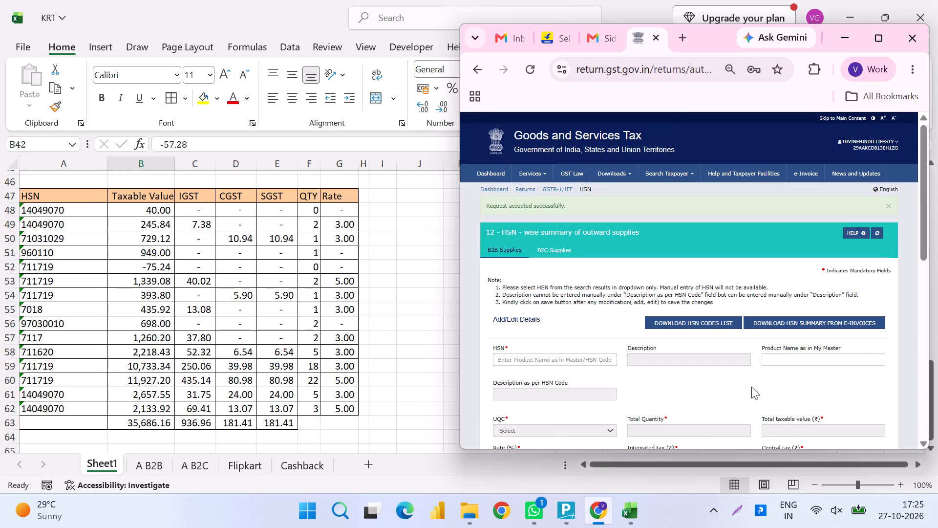
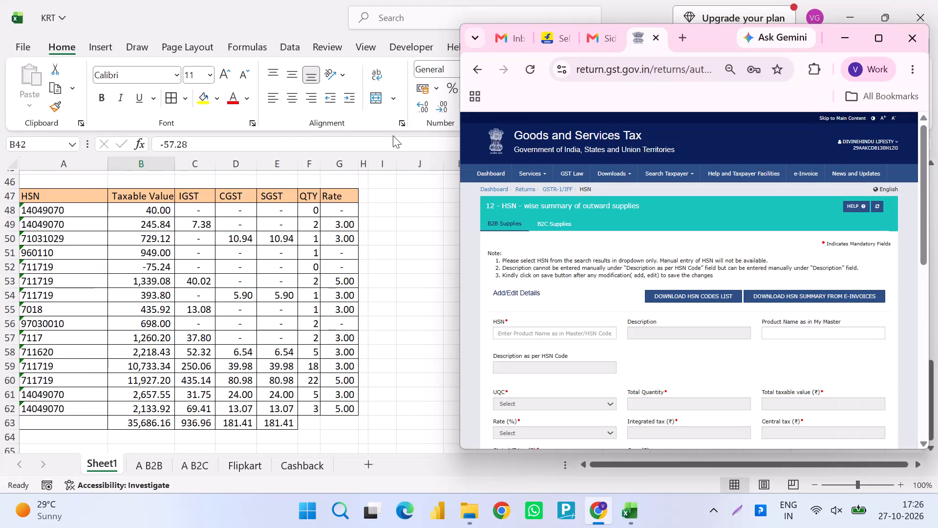
Clear all unsaved records, HSN 960110 and 71031029, from the added/edited invoices table.
{"action": "scroll", "coordinate": [574, 273], "scroll_direction": "right", "scroll_amount": 7}
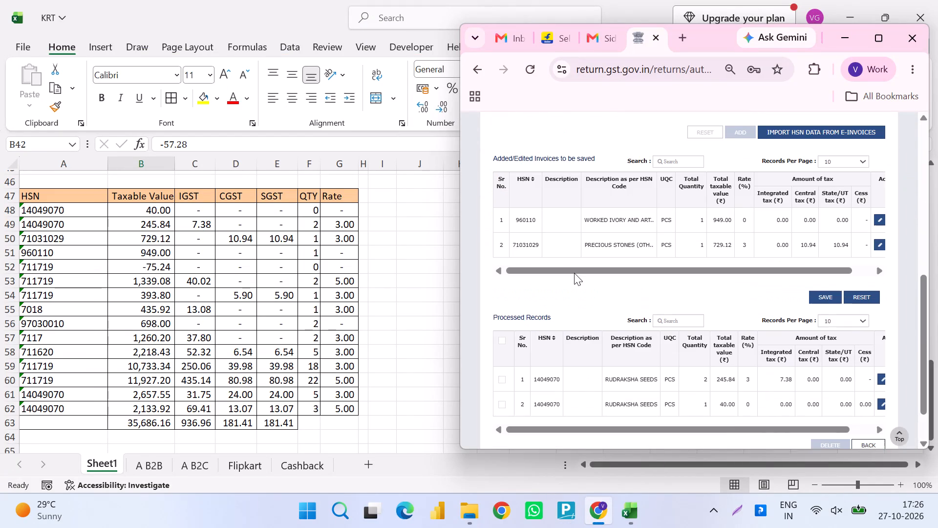
{"action": "scroll", "coordinate": [574, 273], "scroll_direction": "right", "scroll_amount": 1}
{"action": "left_click", "coordinate": [862, 247]}
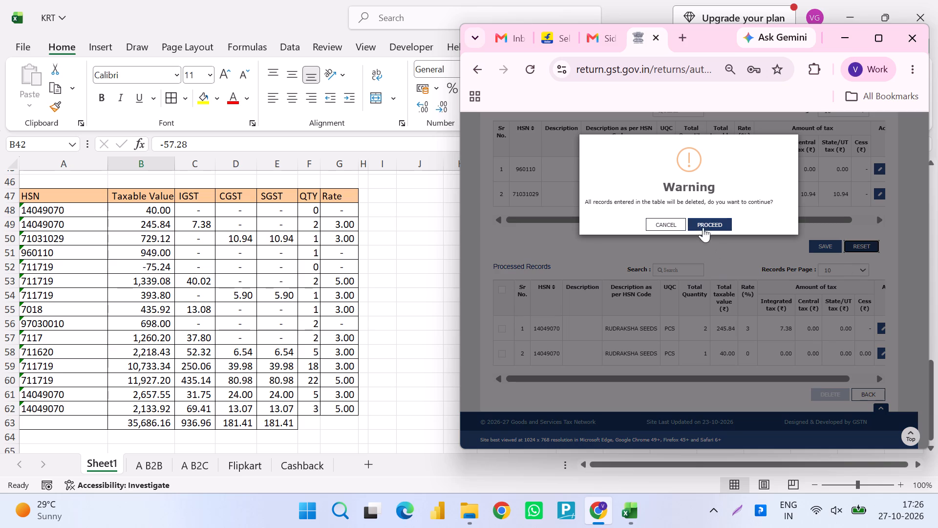
{"action": "left_click", "coordinate": [701, 220]}
Delete the two processed HSN 14049070 records, with taxable values 245.84 and 40.00, from B2B Supplies.
{"action": "scroll", "coordinate": [701, 220], "scroll_direction": "down", "scroll_amount": 2}
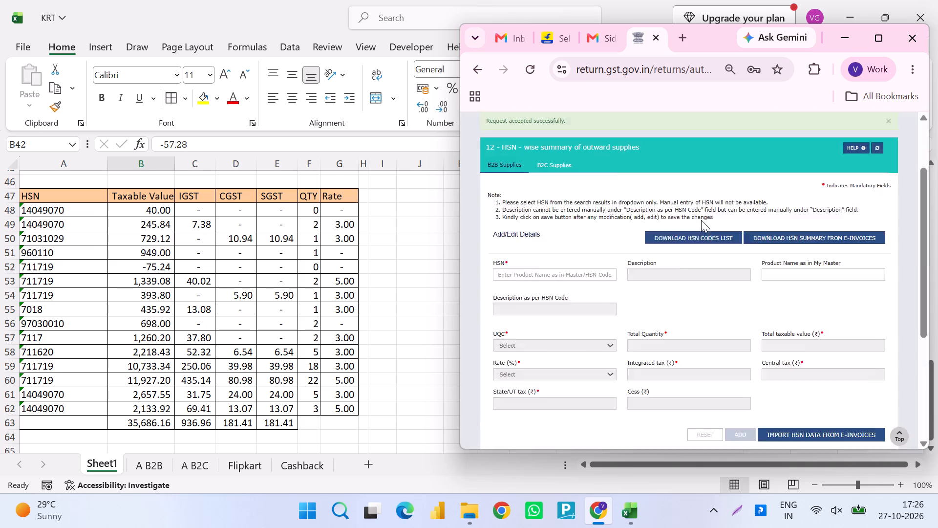
{"action": "scroll", "coordinate": [701, 220], "scroll_direction": "down", "scroll_amount": 2}
{"action": "scroll", "coordinate": [805, 367], "scroll_direction": "left", "scroll_amount": 9}
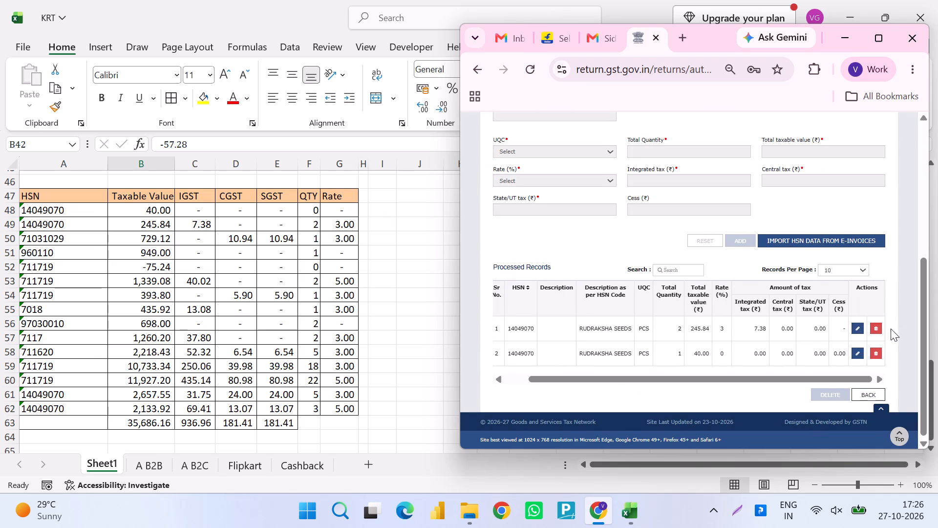
{"action": "left_click", "coordinate": [877, 327]}
{"action": "left_click", "coordinate": [707, 226]}
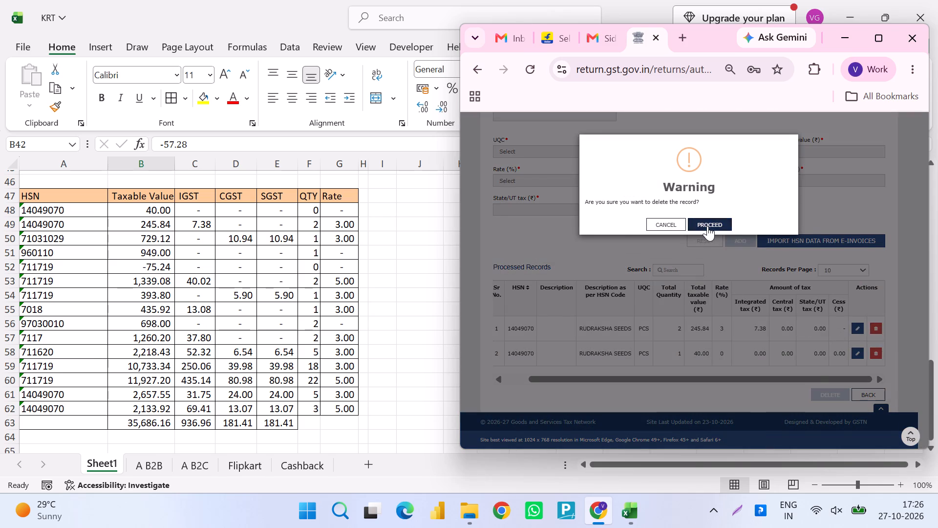
{"action": "scroll", "coordinate": [808, 336], "scroll_direction": "down", "scroll_amount": 7}
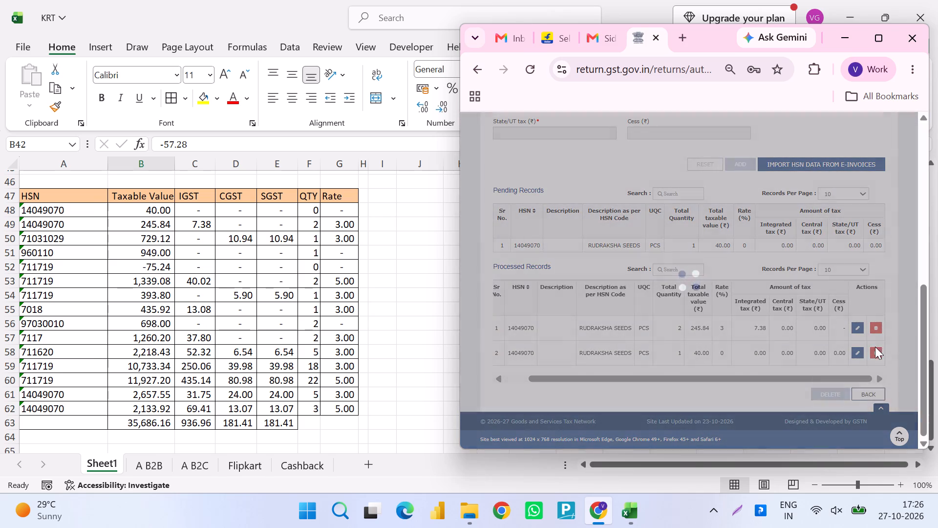
{"action": "left_click", "coordinate": [874, 354]}
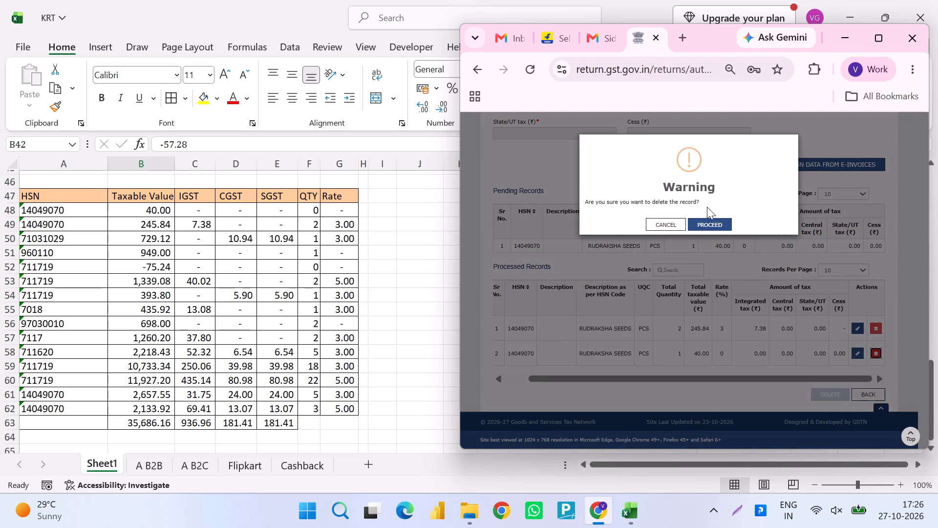
Delete the processed HSN 14049070 record with taxable value 40.00 and return to the GSTR-1 overview.
{"action": "left_click", "coordinate": [716, 231]}
{"action": "left_click", "coordinate": [716, 228]}
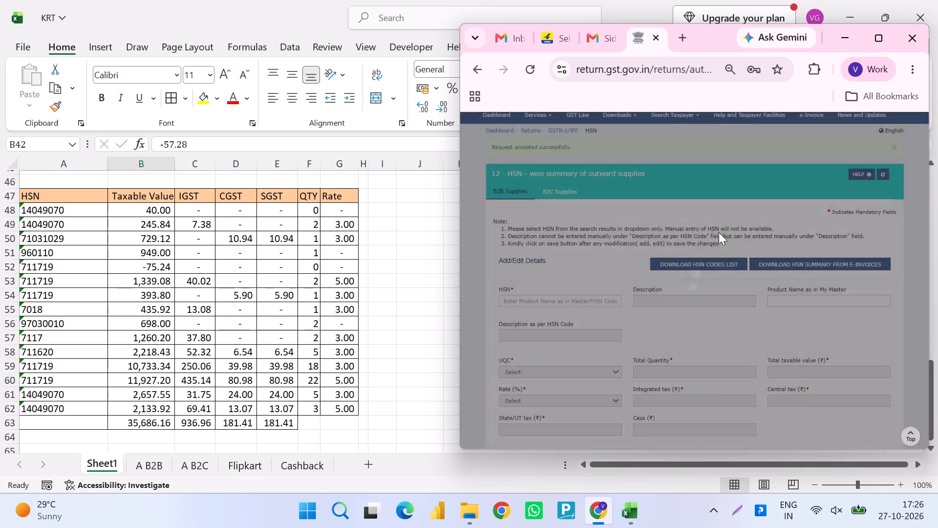
{"action": "scroll", "coordinate": [787, 334], "scroll_direction": "down", "scroll_amount": 5}
{"action": "left_click", "coordinate": [872, 400]}
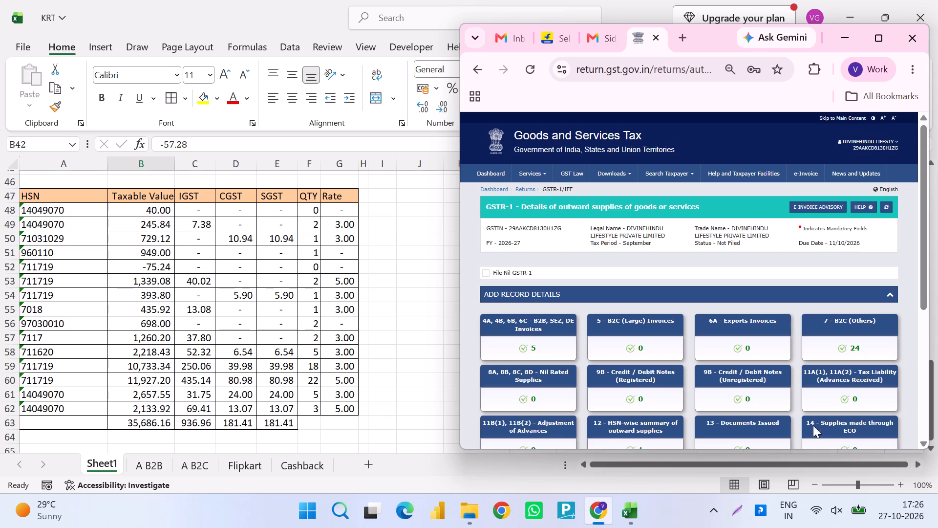
Reopen table 12, delete the HSN 14049070 record with taxable value 245.84, and go back to the GSTR-1 overview.
{"action": "scroll", "coordinate": [778, 403], "scroll_direction": "down", "scroll_amount": 3}
{"action": "left_click", "coordinate": [643, 223]}
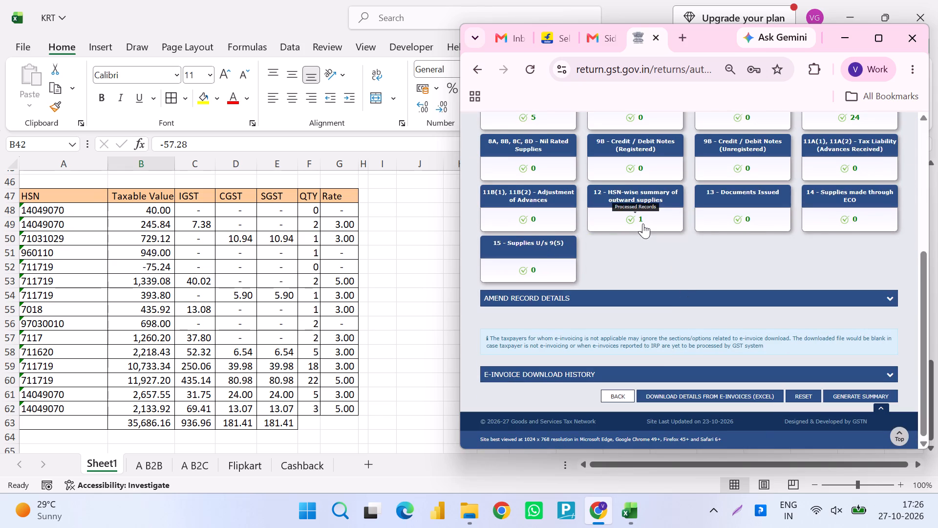
{"action": "scroll", "coordinate": [643, 223], "scroll_direction": "down", "scroll_amount": 5}
{"action": "scroll", "coordinate": [745, 316], "scroll_direction": "down", "scroll_amount": 4}
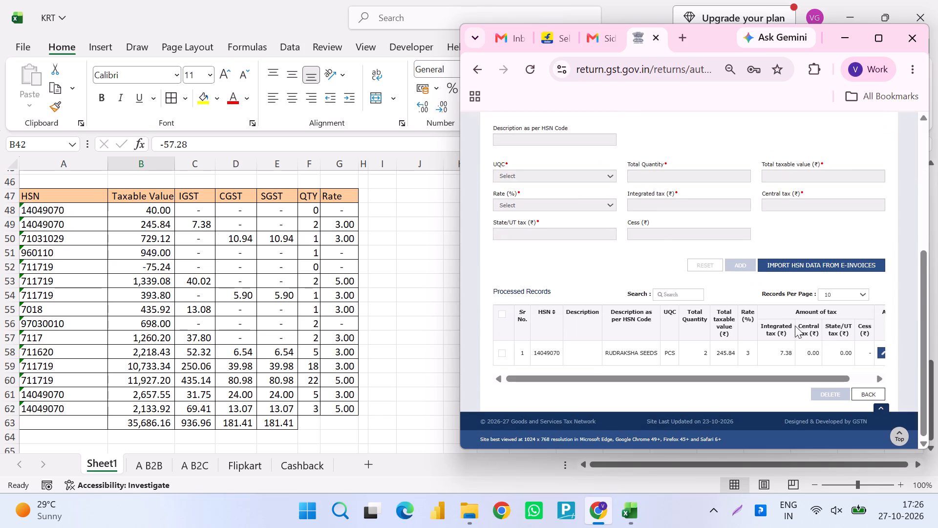
{"action": "scroll", "coordinate": [829, 349], "scroll_direction": "left", "scroll_amount": 6}
{"action": "left_click", "coordinate": [874, 351]}
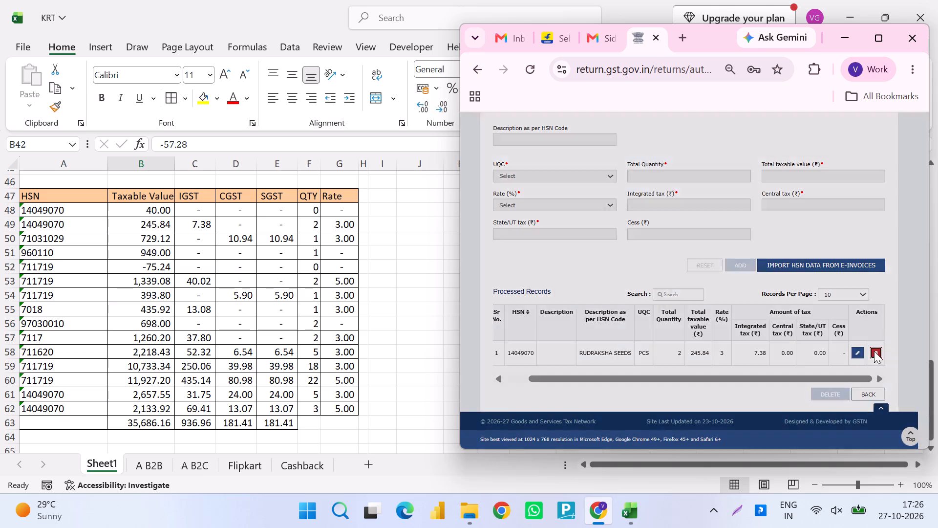
{"action": "left_click", "coordinate": [714, 220]}
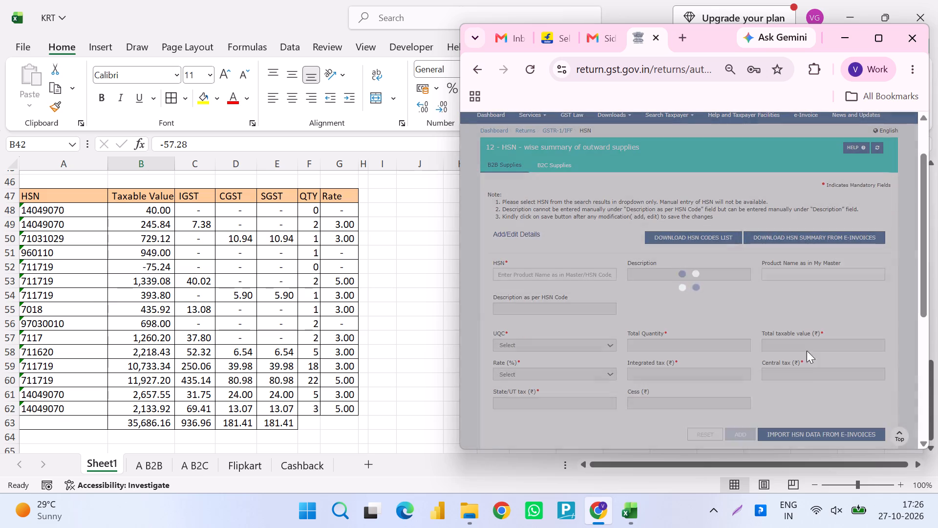
{"action": "scroll", "coordinate": [806, 371], "scroll_direction": "down", "scroll_amount": 5}
{"action": "left_click", "coordinate": [865, 396]}
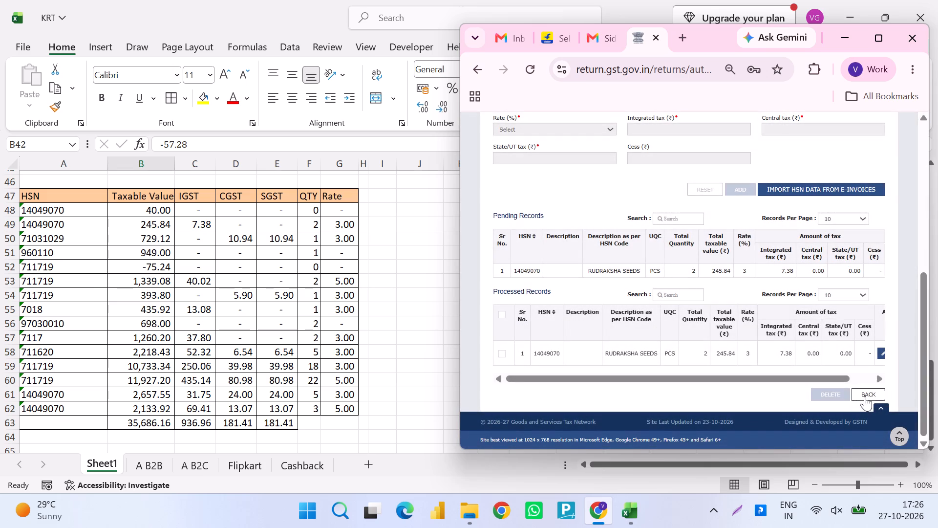
{"action": "left_click", "coordinate": [865, 396]}
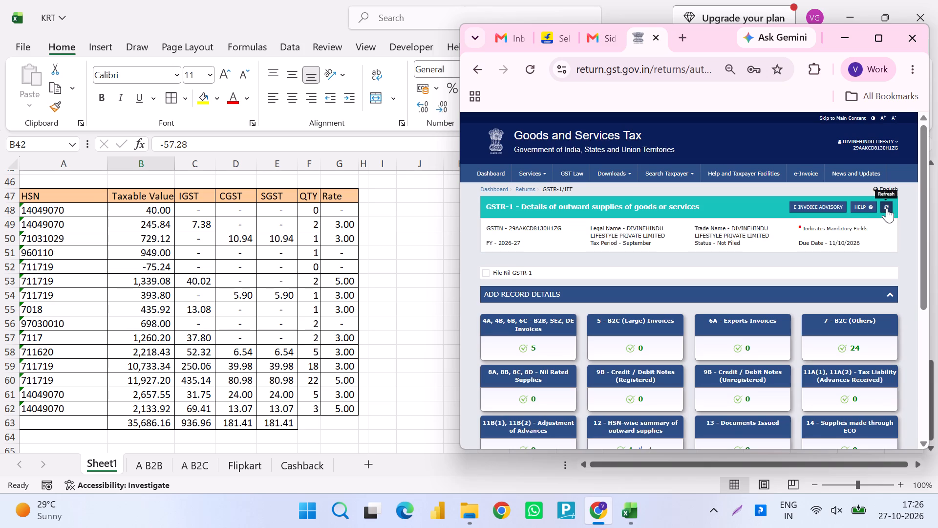
Refresh the GSTR-1 overview and check the processed record count of table 12, the HSN-wise summary.
{"action": "left_click", "coordinate": [887, 208]}
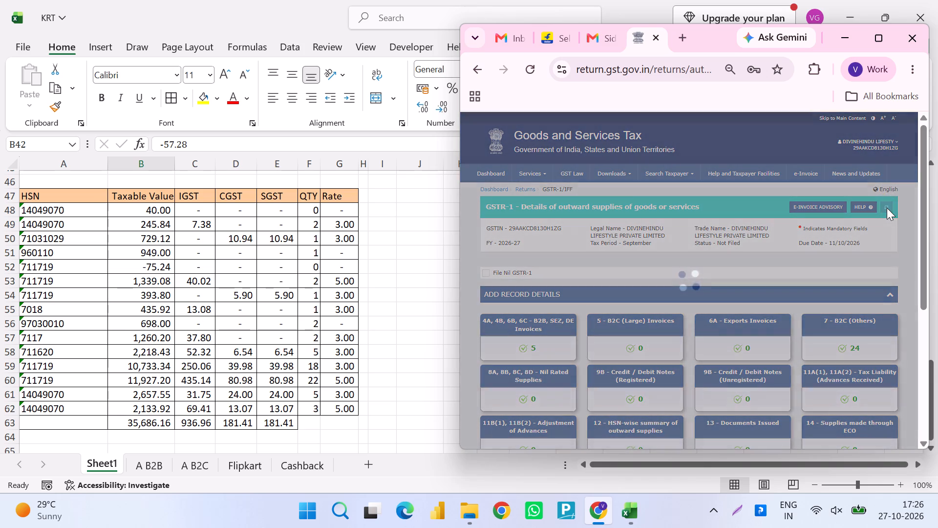
{"action": "scroll", "coordinate": [887, 208], "scroll_direction": "down", "scroll_amount": 7}
{"action": "scroll", "coordinate": [887, 208], "scroll_direction": "up", "scroll_amount": 4}
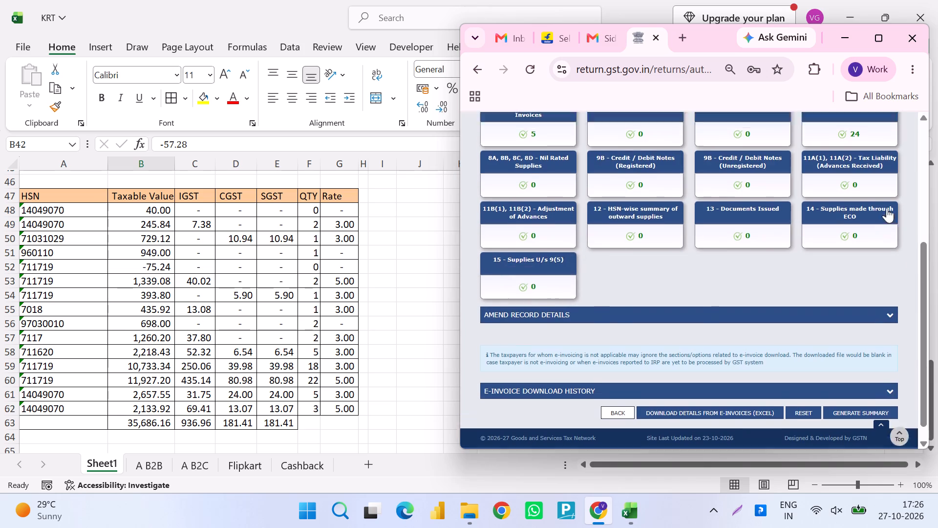
{"action": "scroll", "coordinate": [887, 208], "scroll_direction": "up", "scroll_amount": 2}
{"action": "scroll", "coordinate": [755, 275], "scroll_direction": "down", "scroll_amount": 6}
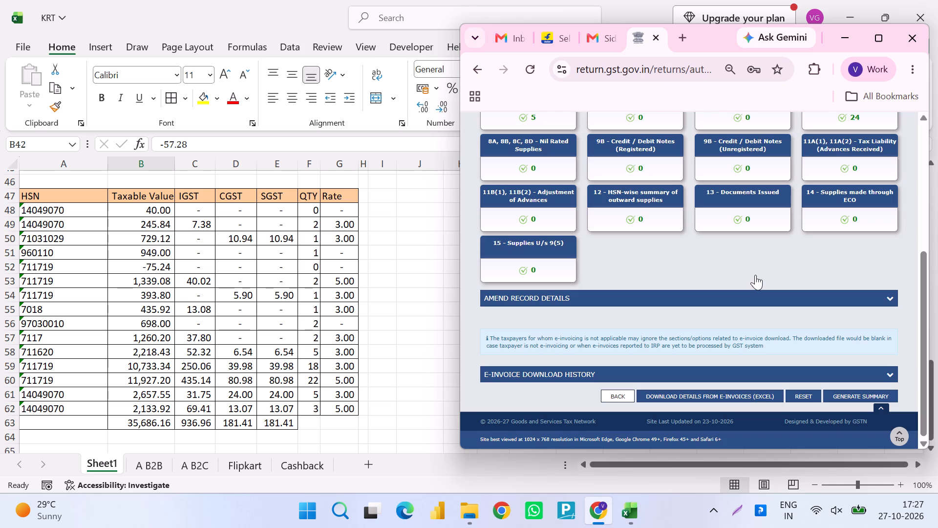
Switch to the Excel workbook and review the state-wise summary on Sheet1 and the invoices on sheet A B2B.
{"action": "key", "text": "alt+Tab"}
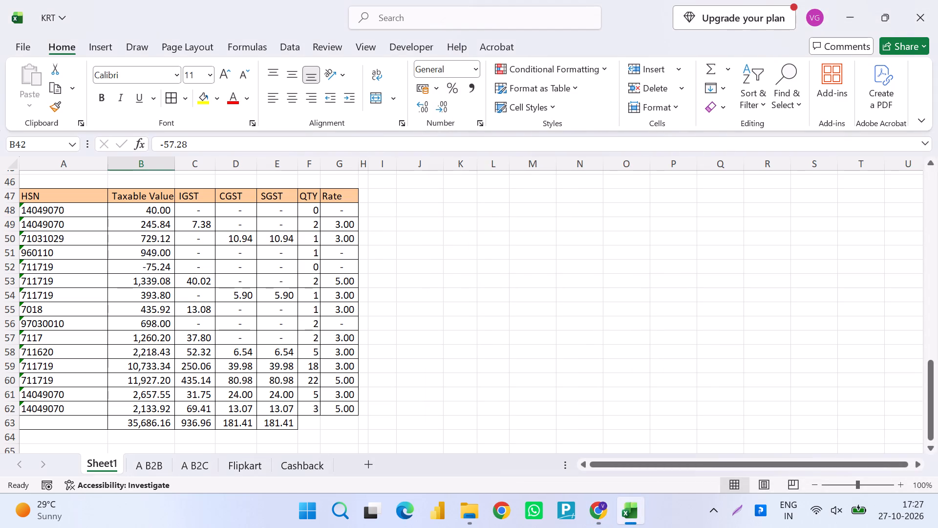
{"action": "scroll", "coordinate": [539, 247], "scroll_direction": "right", "scroll_amount": 6}
{"action": "scroll", "coordinate": [539, 247], "scroll_direction": "up", "scroll_amount": 8}
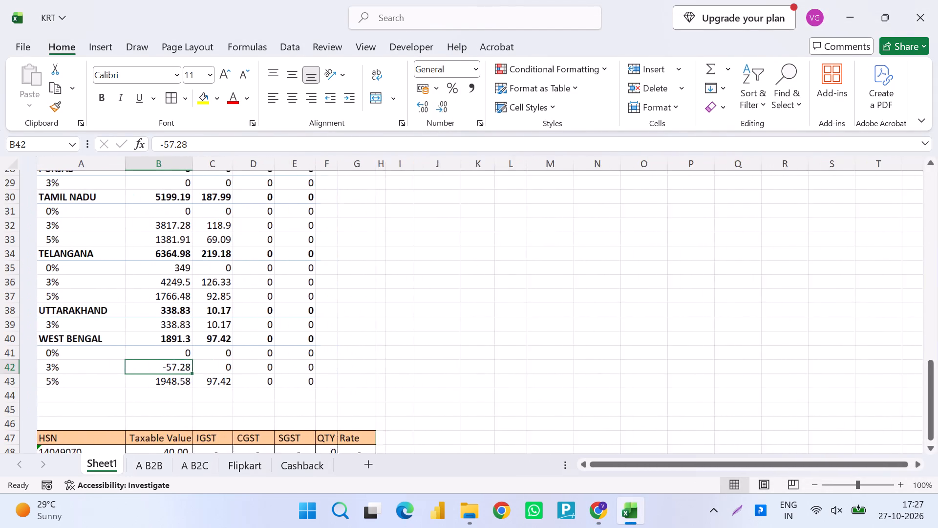
{"action": "scroll", "coordinate": [539, 247], "scroll_direction": "up", "scroll_amount": 11}
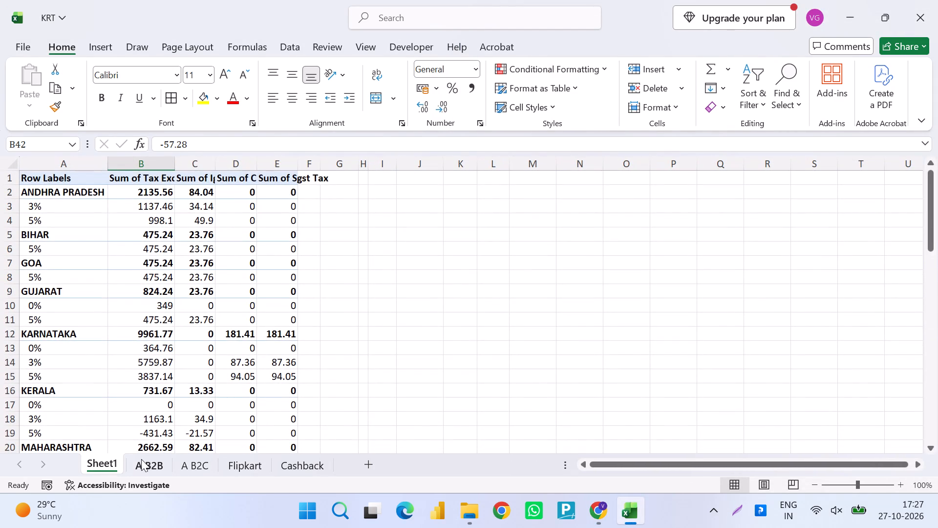
{"action": "left_click", "coordinate": [141, 460]}
{"action": "scroll", "coordinate": [468, 289], "scroll_direction": "left", "scroll_amount": 4}
{"action": "scroll", "coordinate": [468, 289], "scroll_direction": "right", "scroll_amount": 1}
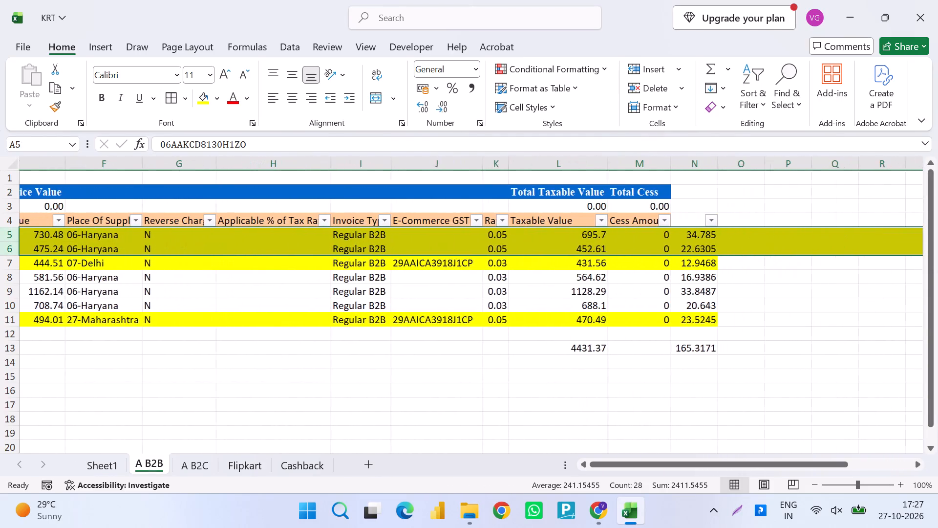
{"action": "scroll", "coordinate": [468, 289], "scroll_direction": "right", "scroll_amount": 1}
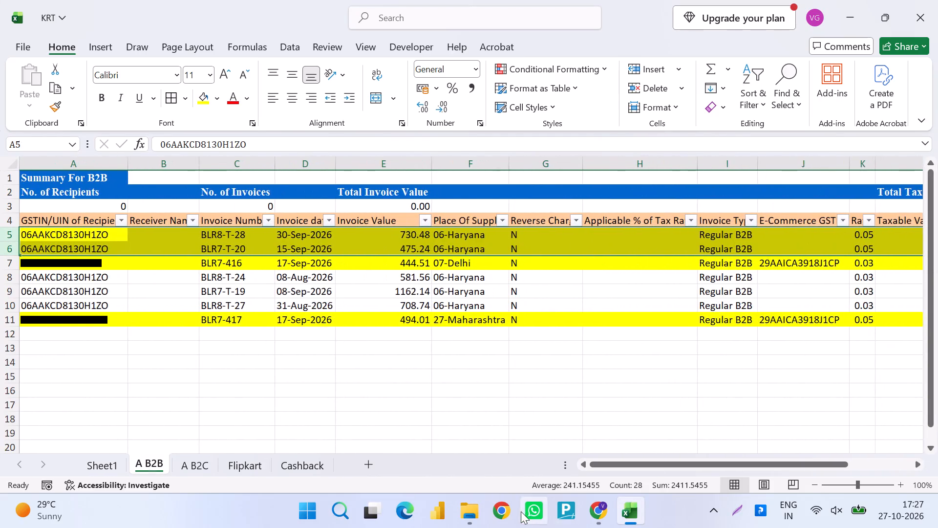
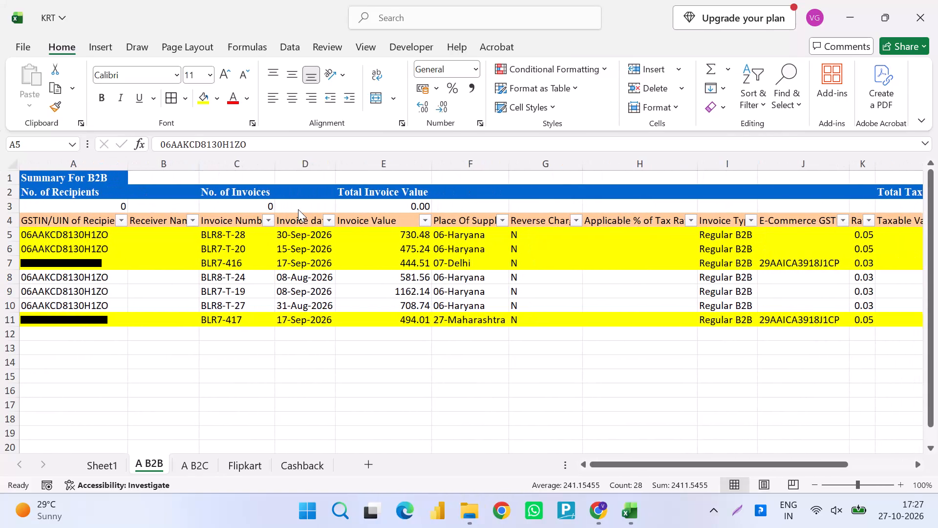
Examine the rates, taxable values and tax amounts of the B2B invoices across the columns of sheet A B2B.
{"action": "scroll", "coordinate": [298, 209], "scroll_direction": "right", "scroll_amount": 2}
{"action": "scroll", "coordinate": [298, 209], "scroll_direction": "up", "scroll_amount": 2}
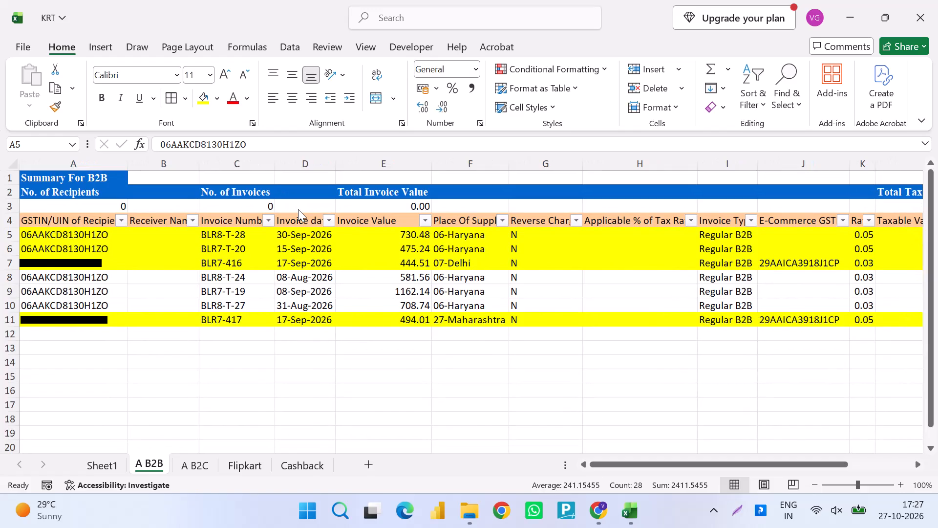
{"action": "scroll", "coordinate": [609, 322], "scroll_direction": "left", "scroll_amount": 5}
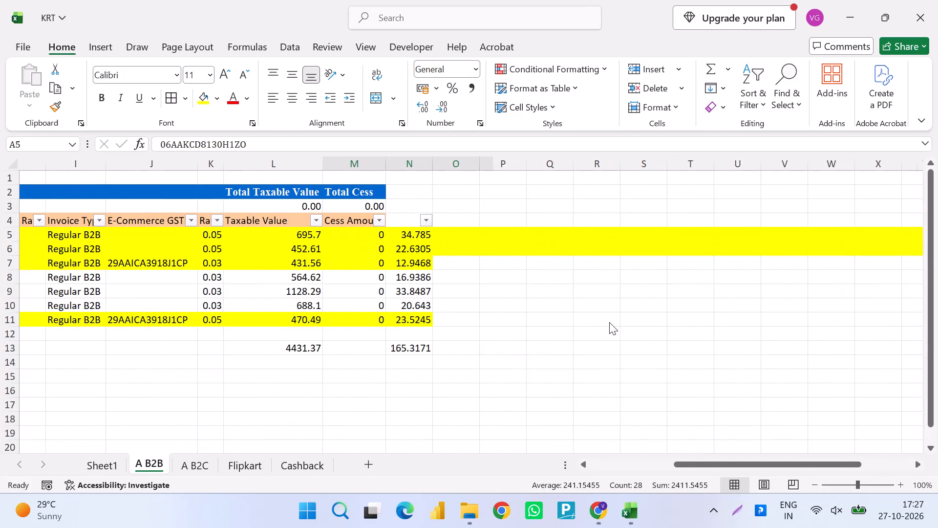
{"action": "scroll", "coordinate": [609, 322], "scroll_direction": "right", "scroll_amount": 3}
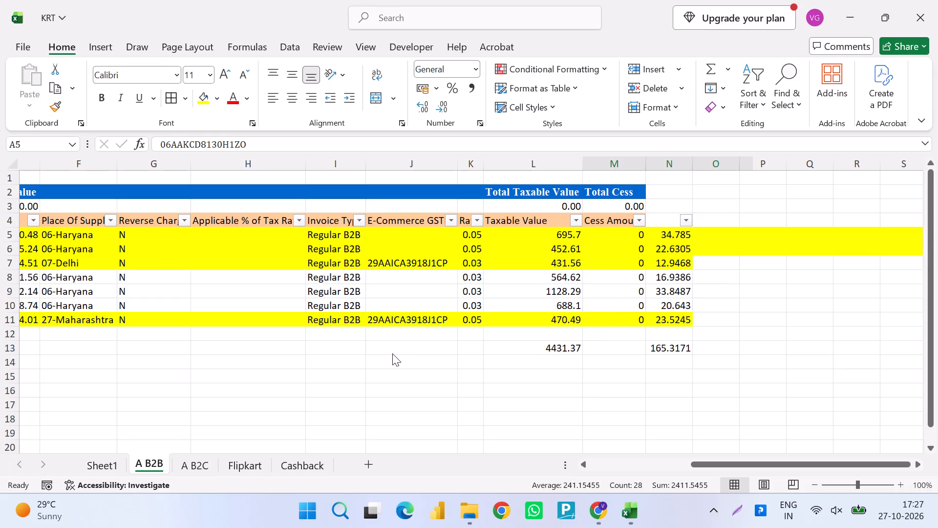
{"action": "scroll", "coordinate": [392, 353], "scroll_direction": "right", "scroll_amount": 4}
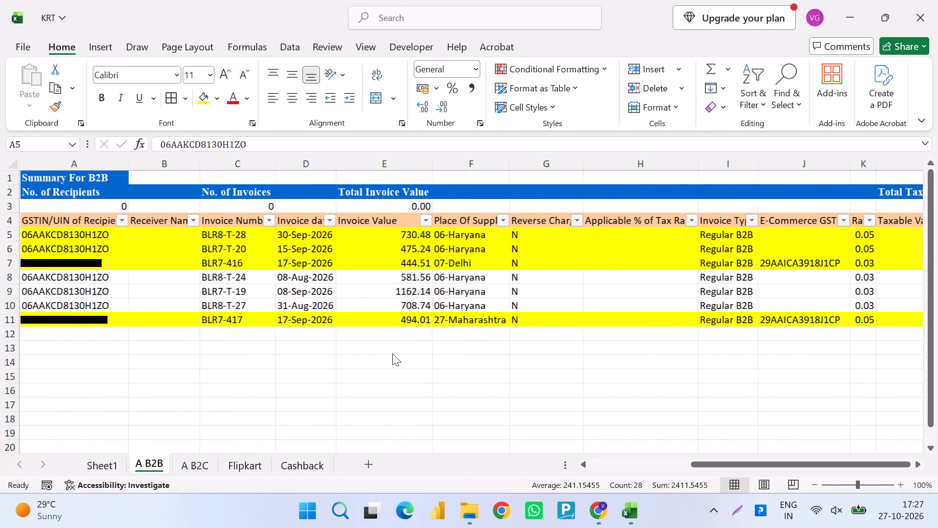
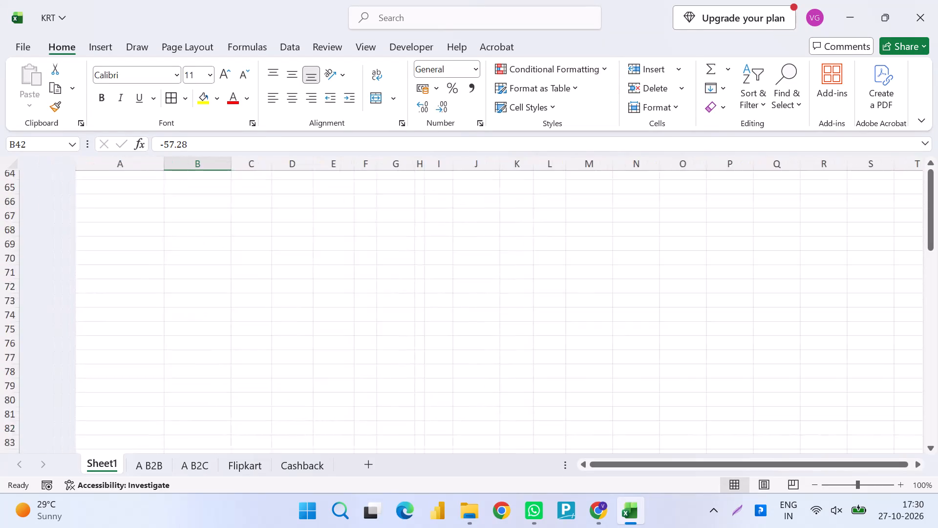
Find the HSN-wise summary table on Sheet1 and select the taxable value of HSN 71031029.
{"action": "scroll", "coordinate": [230, 372], "scroll_direction": "up", "scroll_amount": 1}
{"action": "scroll", "coordinate": [230, 372], "scroll_direction": "down", "scroll_amount": 4}
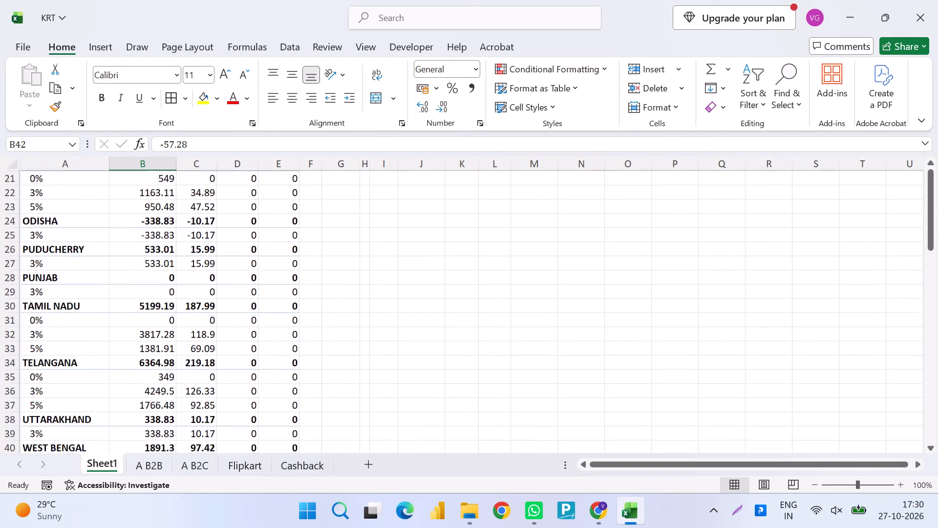
{"action": "scroll", "coordinate": [230, 372], "scroll_direction": "down", "scroll_amount": 2}
{"action": "left_click", "coordinate": [169, 307]}
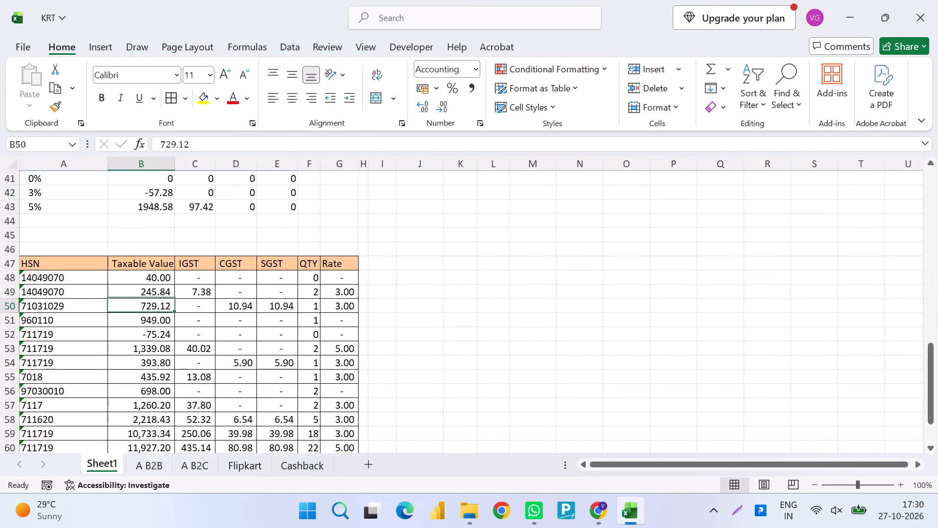
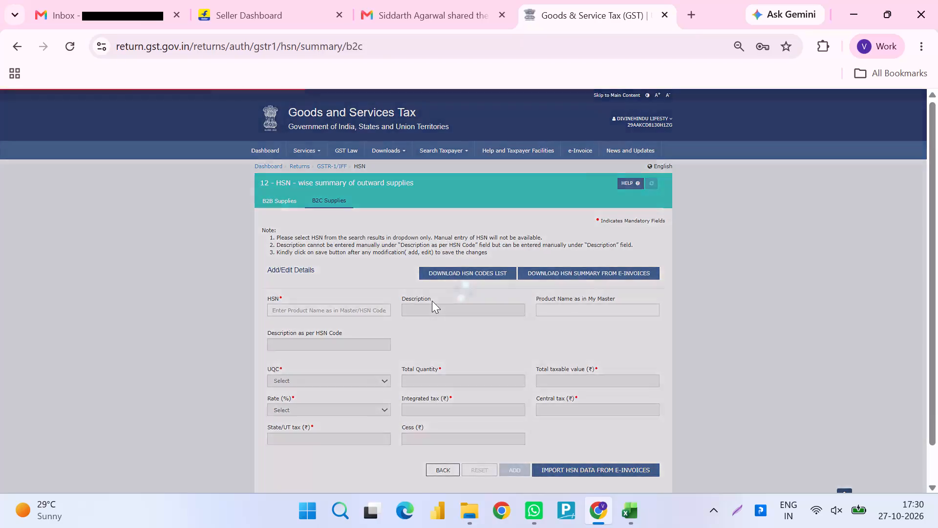
Check the B2C Supplies section of table 12 for saved records and look back at the HSN table on Sheet1.
{"action": "scroll", "coordinate": [432, 301], "scroll_direction": "down", "scroll_amount": 2}
{"action": "key", "text": "alt+Tab"}
{"action": "key", "text": "alt+Tab"}
{"action": "key", "text": "alt+Tab"}
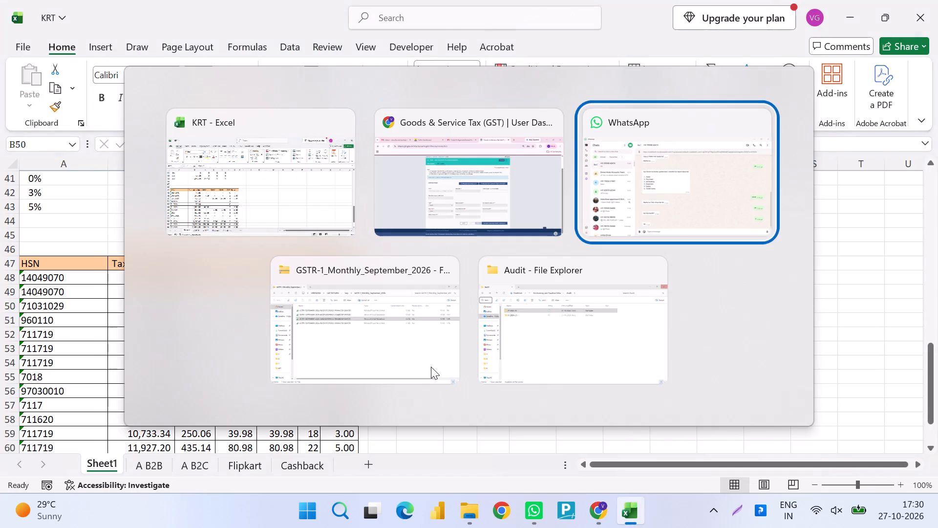
{"action": "key", "text": "alt+Tab"}
{"action": "key", "text": "alt+Tab"}
{"action": "key", "text": "alt+Tab"}
{"action": "key", "text": "alt+Tab"}
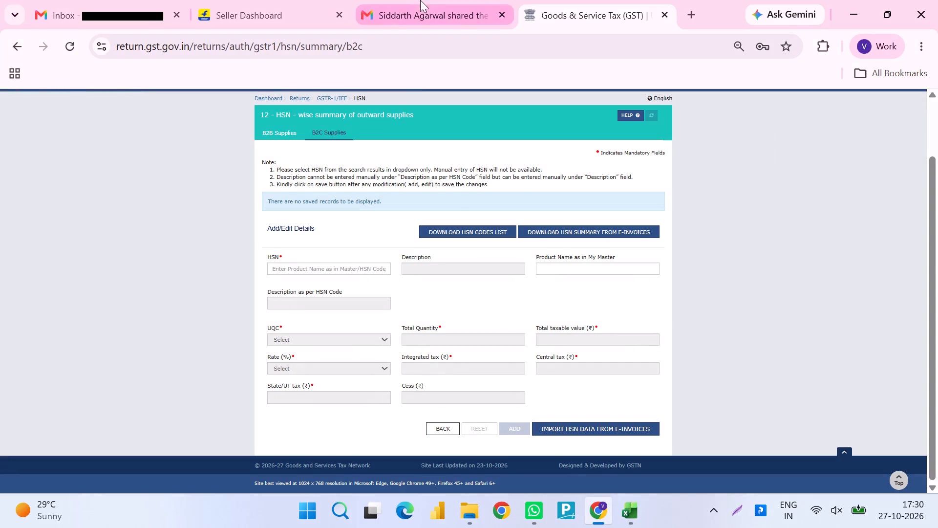
Close the Seller Dashboard and the shared-folder email browser tabs.
{"action": "left_click", "coordinate": [468, 0]}
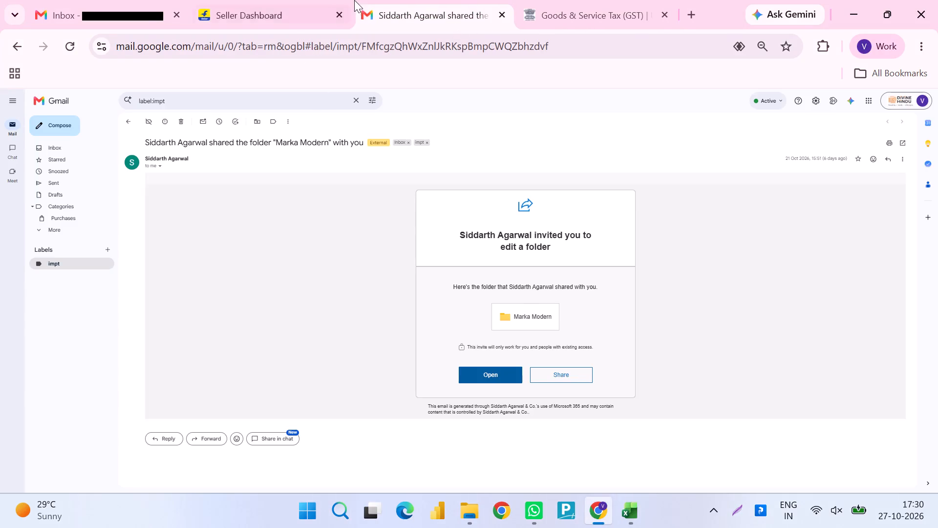
{"action": "double_click", "coordinate": [337, 12]}
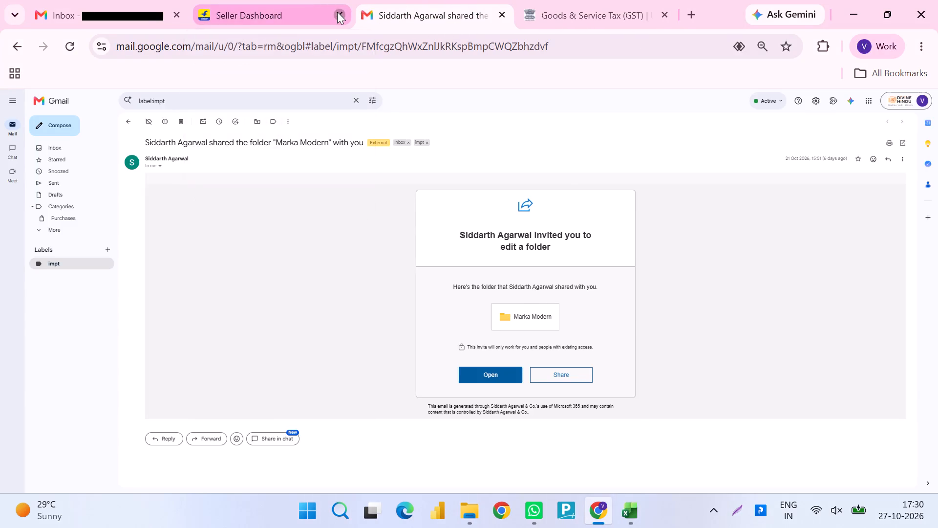
{"action": "left_click", "coordinate": [337, 12]}
Open the Zoho Books dashboard of Divine Hindu Lifestyle Private Limited in a new browser tab.
{"action": "left_click", "coordinate": [368, 13]}
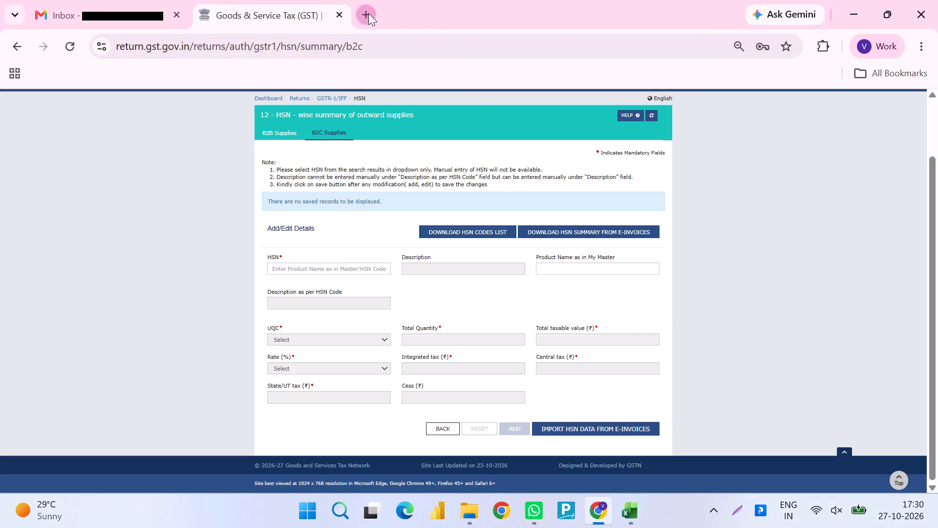
{"action": "left_click", "coordinate": [415, 418]}
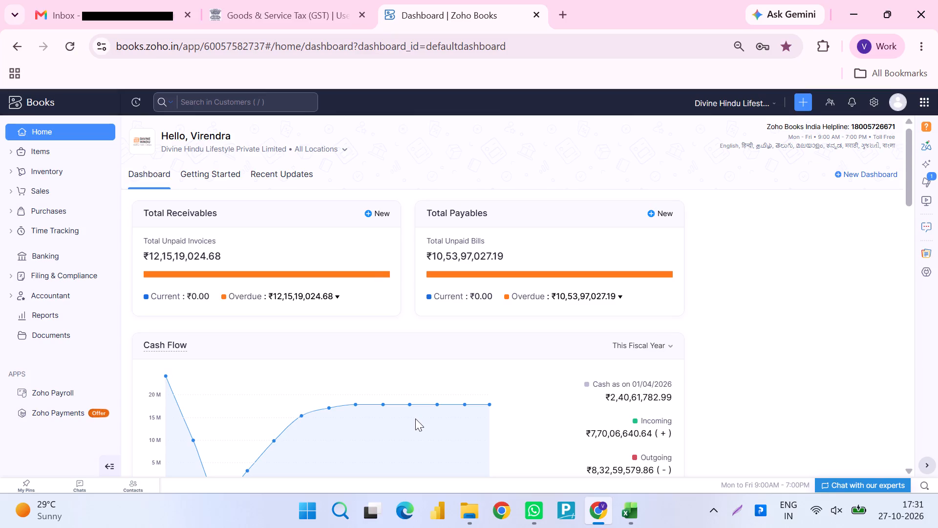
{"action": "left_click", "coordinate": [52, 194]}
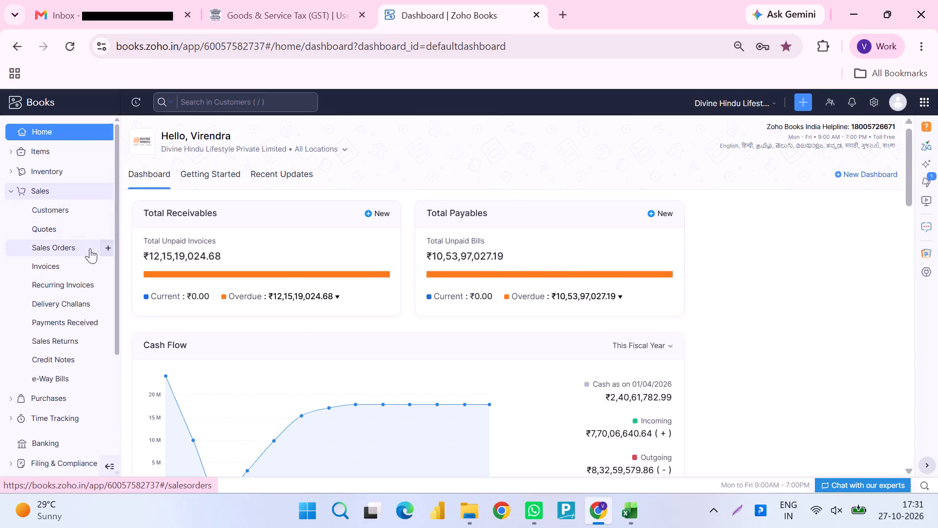
Switch to the KRT workbook and review the A B2B sheet's invoice rows, from the invoice details across to the calculated tax column.
{"action": "key", "text": "alt+Tab"}
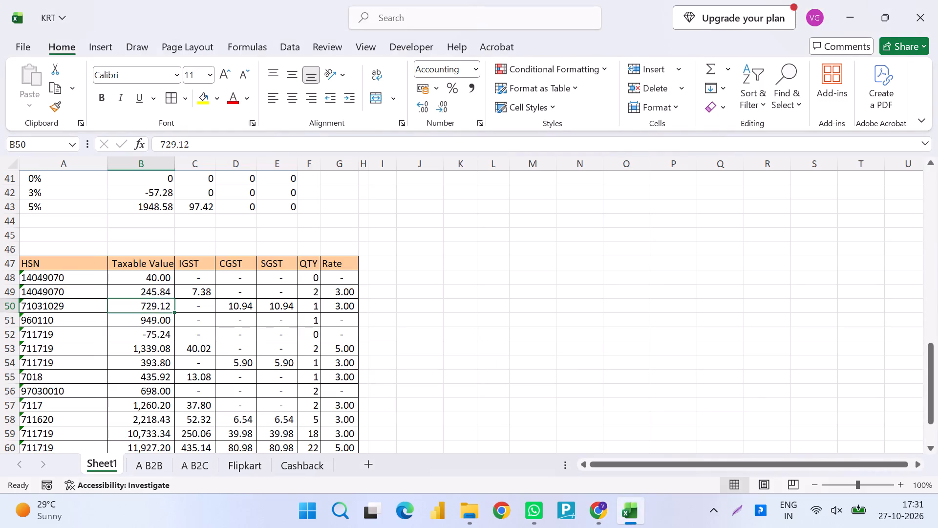
{"action": "left_click", "coordinate": [148, 462]}
{"action": "key", "text": "Right"}
{"action": "key", "text": "Right"}
{"action": "key", "text": "Right"}
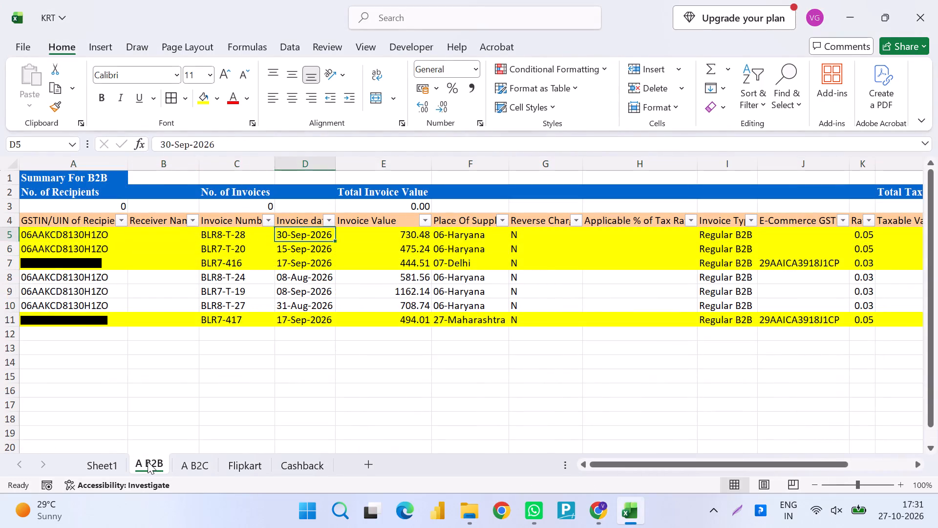
{"action": "key", "text": "Right"}
{"action": "key", "text": "Right"}
{"action": "key", "text": "Right"}
{"action": "key", "text": "Right"}
{"action": "key", "text": "Right"}
{"action": "key", "text": "Right"}
{"action": "key", "text": "Right"}
{"action": "key", "text": "Right"}
{"action": "key", "text": "Right"}
{"action": "key", "text": "Right"}
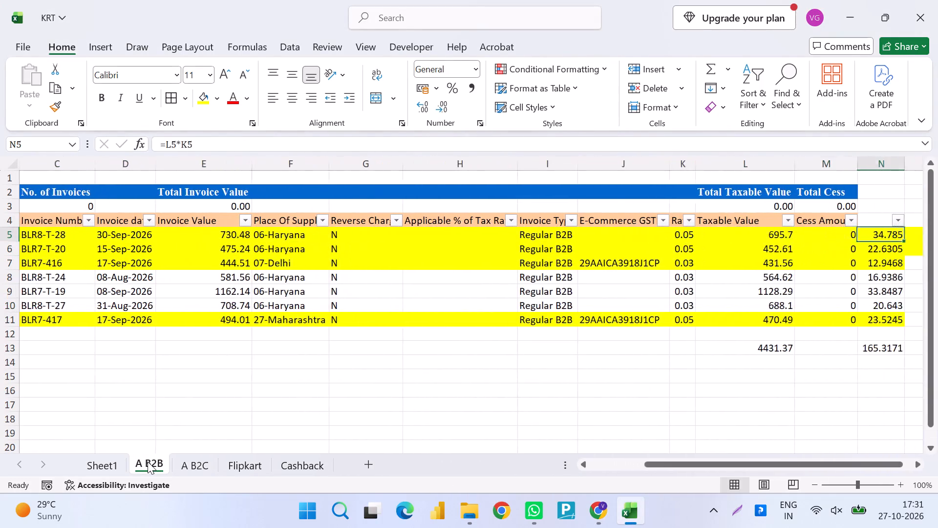
{"action": "key", "text": "Right"}
Open the September 2026 GSTR-1 report for the GSTIN beginning with 29, view its B2B sheet and enable editing.
{"action": "key", "text": "alt+Tab"}
{"action": "key", "text": "alt+Tab"}
{"action": "key", "text": "alt+Down"}
{"action": "key", "text": "alt+Left"}
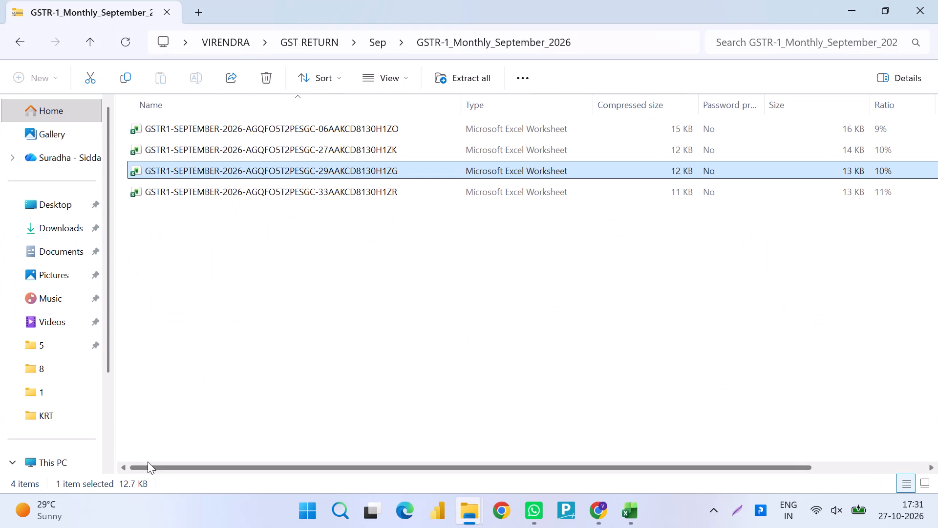
{"action": "key", "text": "Return"}
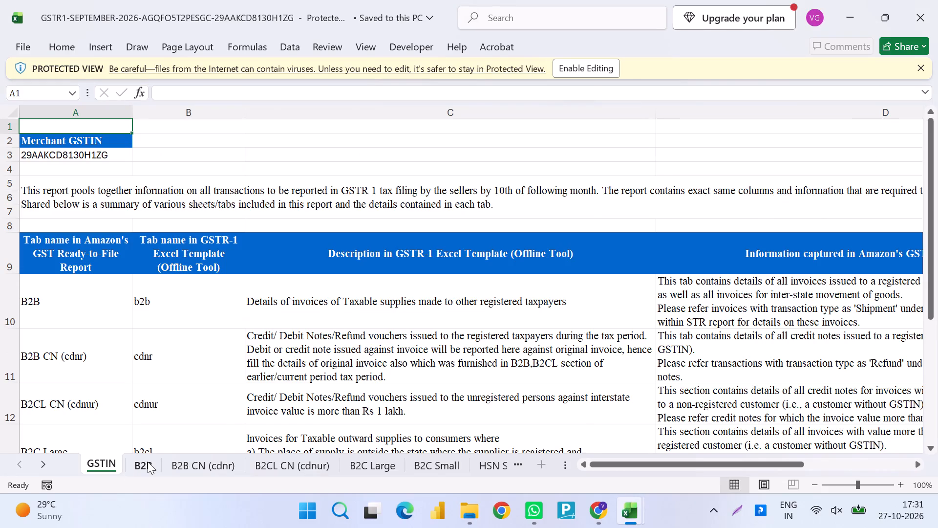
{"action": "left_click", "coordinate": [148, 462]}
{"action": "scroll", "coordinate": [301, 352], "scroll_direction": "left", "scroll_amount": 4}
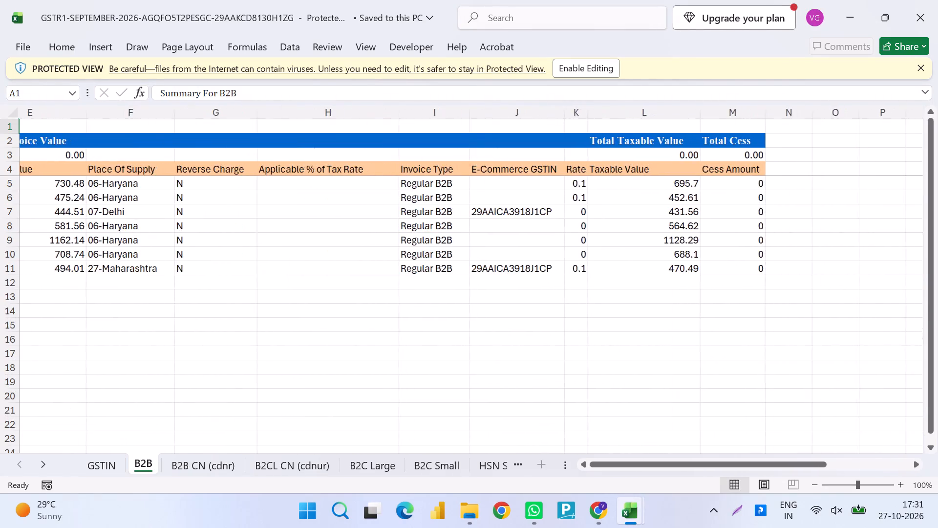
{"action": "key", "text": "F2"}
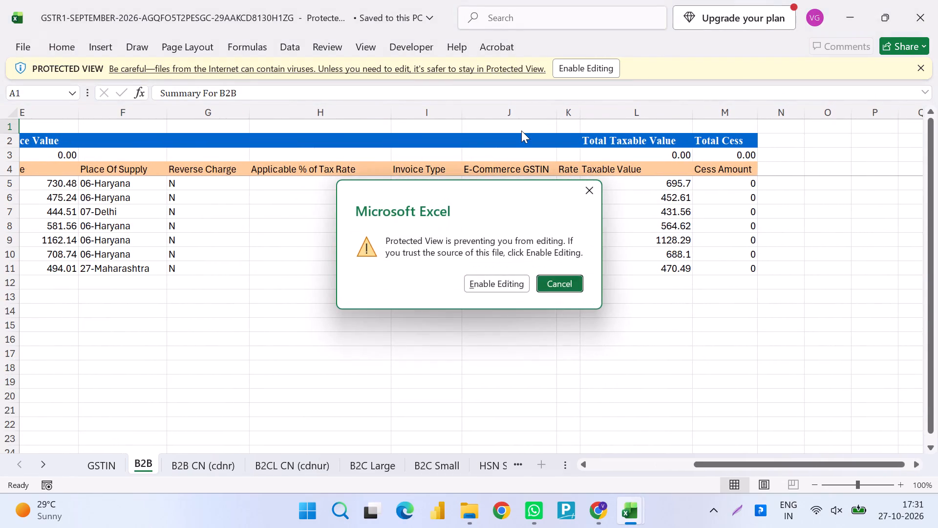
{"action": "key", "text": "Left"}
{"action": "key", "text": "shift+Return"}
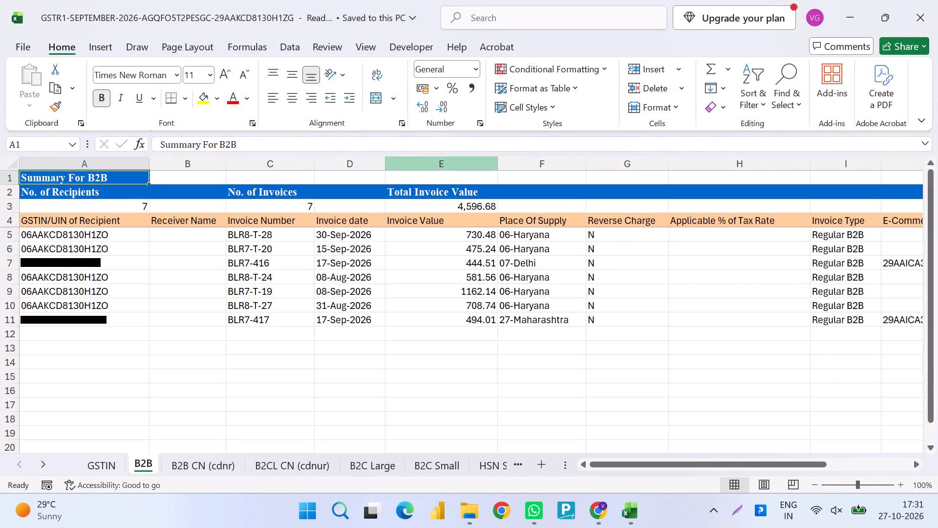
Examine the report's B2B CN, B2C Large, B2C Small and HSN Summary sheets, and close the report workbook.
{"action": "left_click", "coordinate": [207, 464]}
{"action": "left_click", "coordinate": [321, 473]}
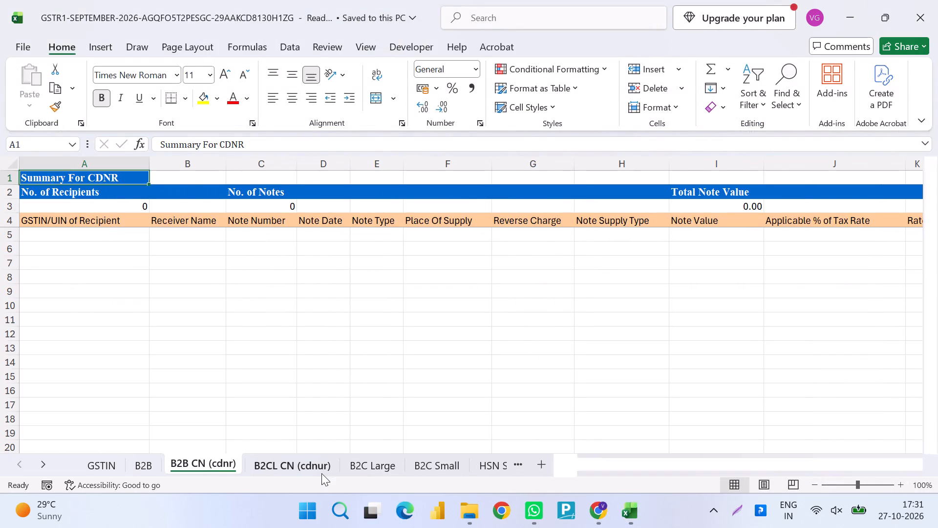
{"action": "left_click", "coordinate": [387, 470]}
{"action": "left_click", "coordinate": [435, 462]}
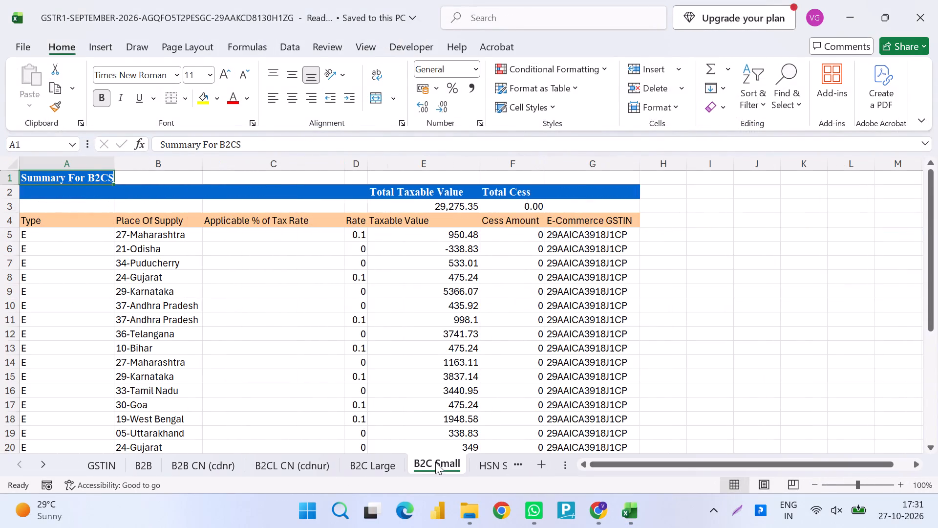
{"action": "left_click", "coordinate": [499, 462]}
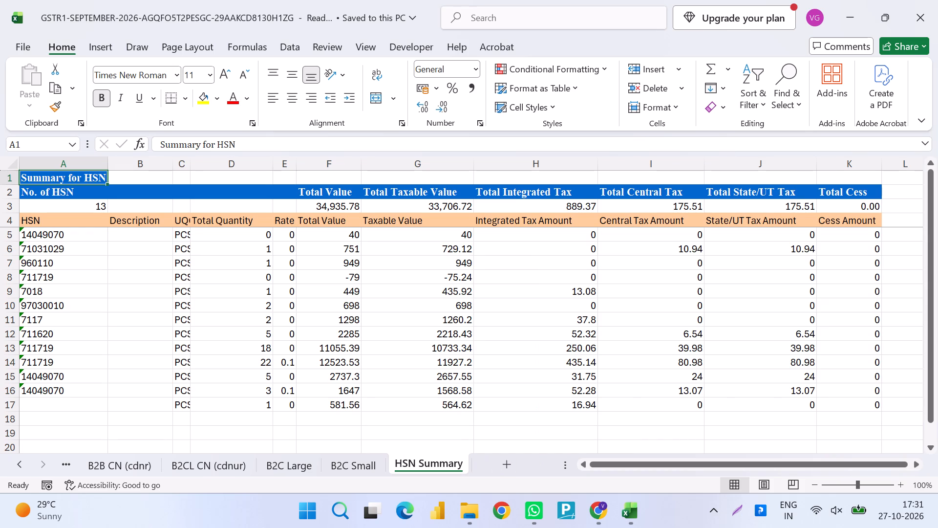
{"action": "scroll", "coordinate": [475, 411], "scroll_direction": "down", "scroll_amount": 1}
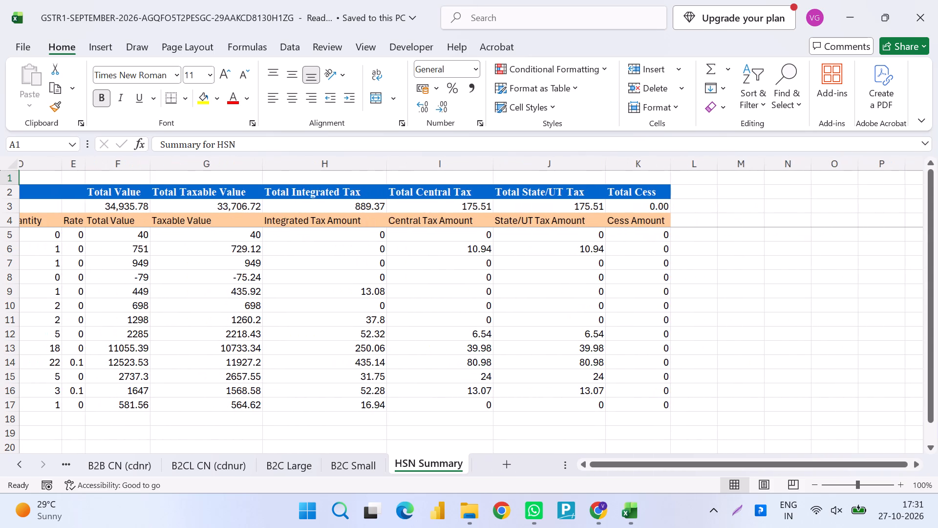
{"action": "scroll", "coordinate": [475, 411], "scroll_direction": "down", "scroll_amount": 1}
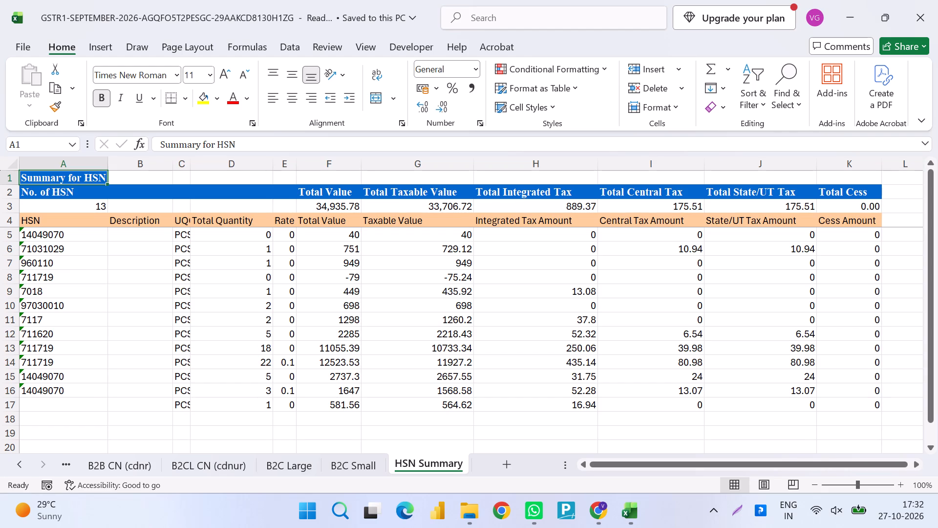
{"action": "left_click", "coordinate": [937, 0]}
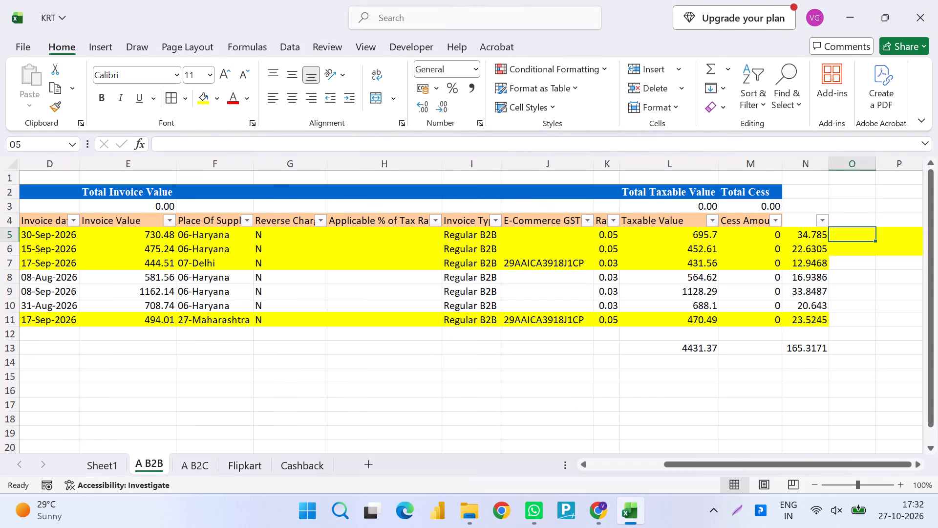
Copy the whole HSN table on Sheet1, including its totals row, and insert the copy at A46, shifting existing cells down.
{"action": "left_click", "coordinate": [118, 464]}
{"action": "scroll", "coordinate": [324, 347], "scroll_direction": "right", "scroll_amount": 1}
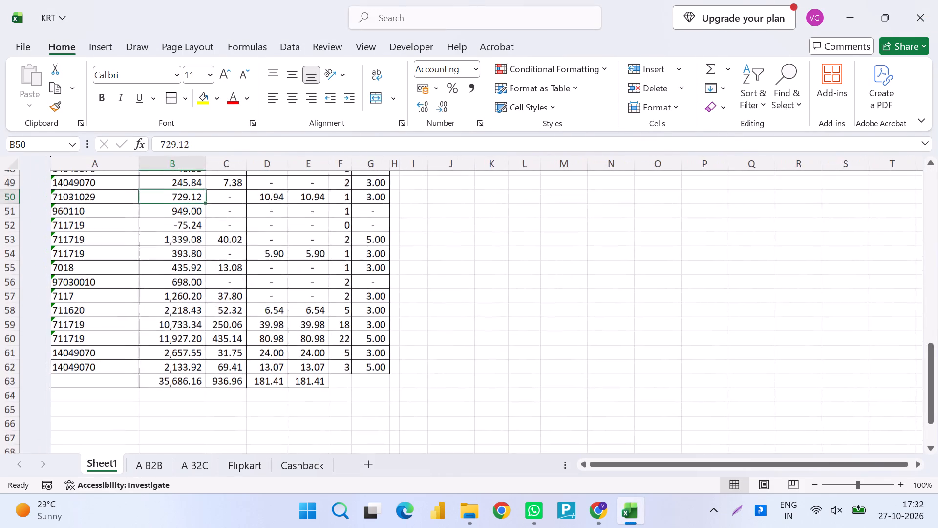
{"action": "scroll", "coordinate": [324, 347], "scroll_direction": "right", "scroll_amount": 1}
{"action": "scroll", "coordinate": [324, 347], "scroll_direction": "up", "scroll_amount": 1}
{"action": "left_click", "coordinate": [142, 473]}
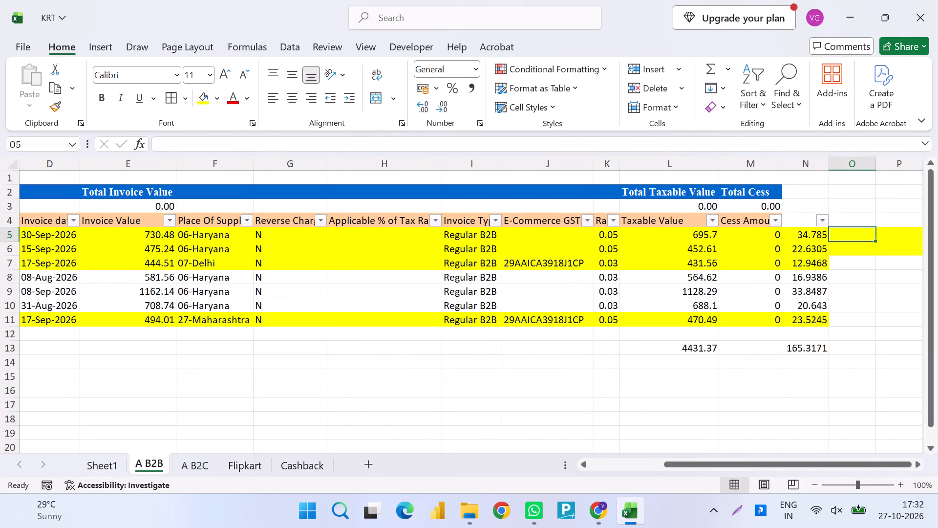
{"action": "left_click", "coordinate": [98, 458]}
{"action": "key", "text": "Up"}
{"action": "key", "text": "Up"}
{"action": "key", "text": "Left"}
{"action": "key", "text": "Up"}
{"action": "key", "text": "Left"}
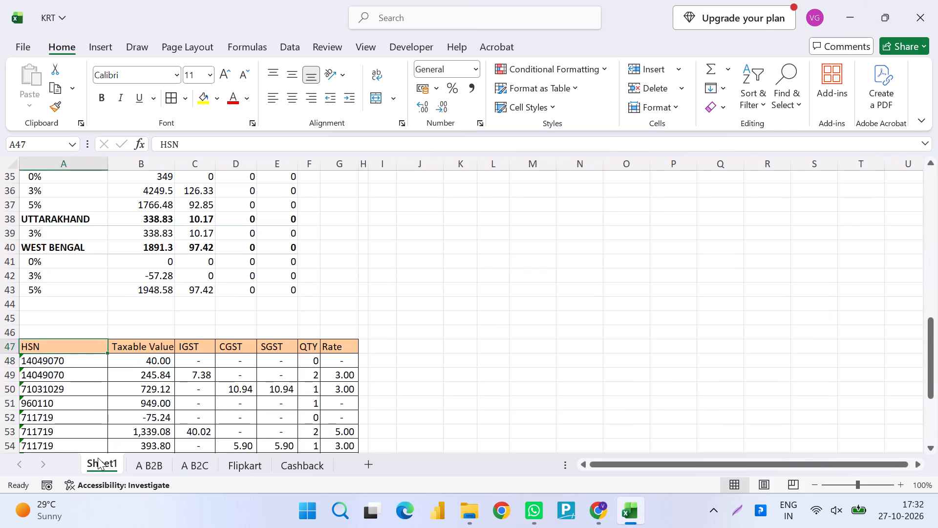
{"action": "key", "text": "ctrl+shift+Right"}
{"action": "key", "text": "ctrl+shift+Down"}
{"action": "key", "text": "ctrl+c"}
{"action": "key", "text": "Right"}
{"action": "key", "text": "Up"}
{"action": "key", "text": "Left"}
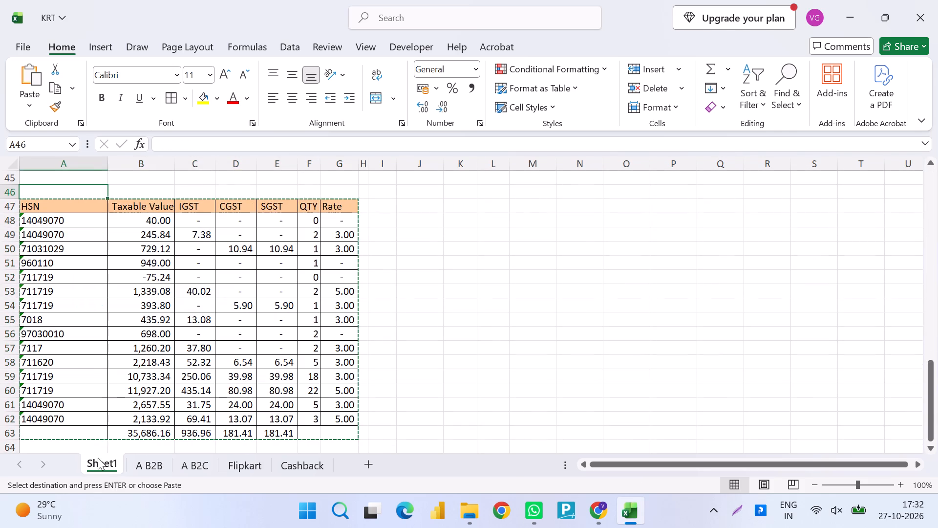
{"action": "key", "text": "ctrl+shift+equal"}
{"action": "key", "text": "Down"}
{"action": "key", "text": "Return"}
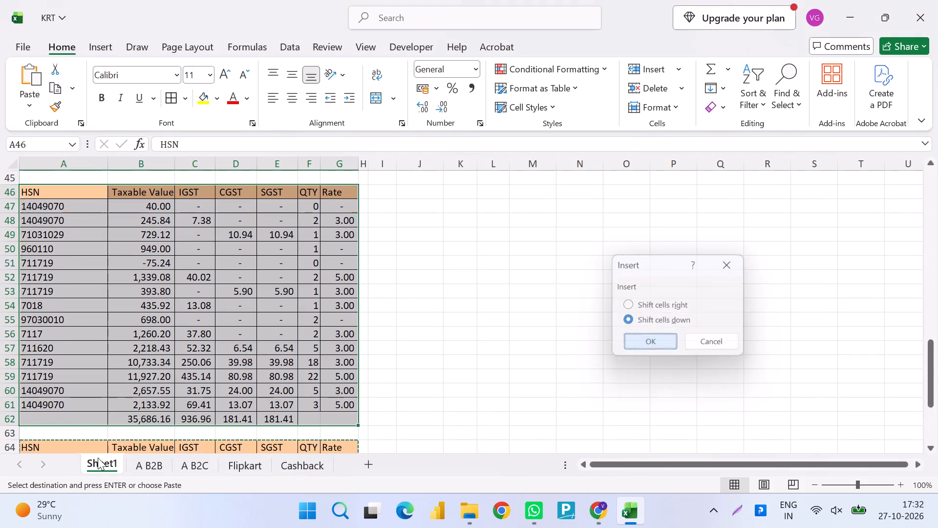
{"action": "key", "text": "Escape"}
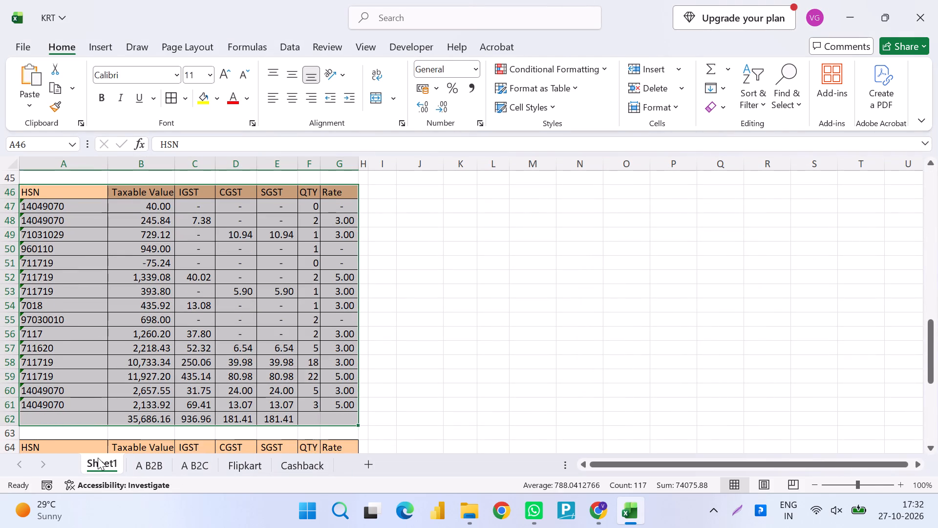
On the A B2B sheet, select the taxable values of all the 5% rate invoices to get their sum.
{"action": "left_click", "coordinate": [152, 461]}
{"action": "key", "text": "Left"}
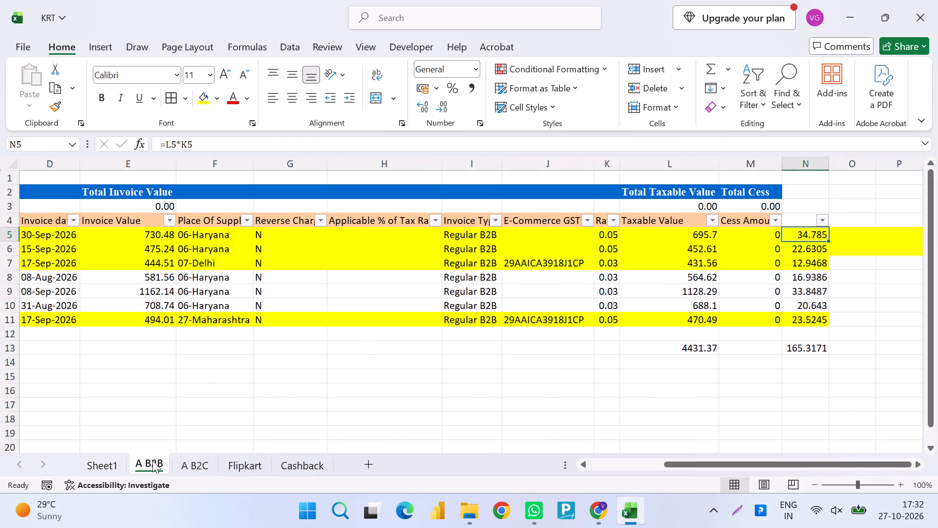
{"action": "key", "text": "Left"}
{"action": "key", "text": "Left"}
{"action": "key", "text": "Left"}
{"action": "key", "text": "Right"}
{"action": "key", "text": "shift+Down"}
{"action": "key", "text": "shift+Down"}
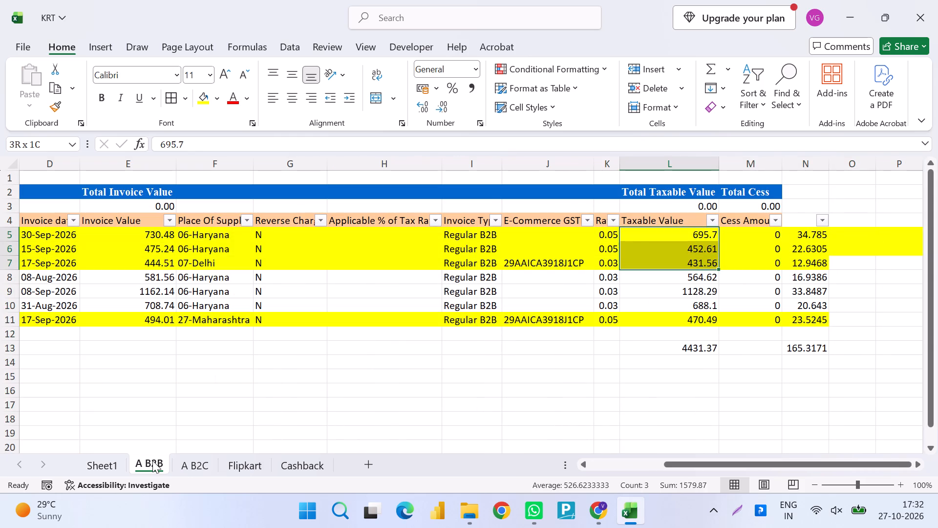
{"action": "key", "text": "shift+Up"}
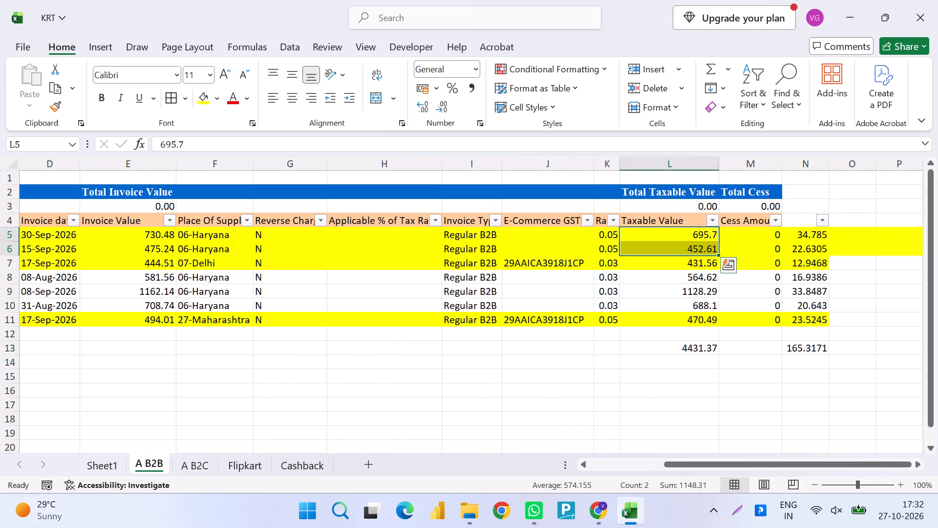
{"action": "left_click", "coordinate": [653, 325], "text": "ctrl"}
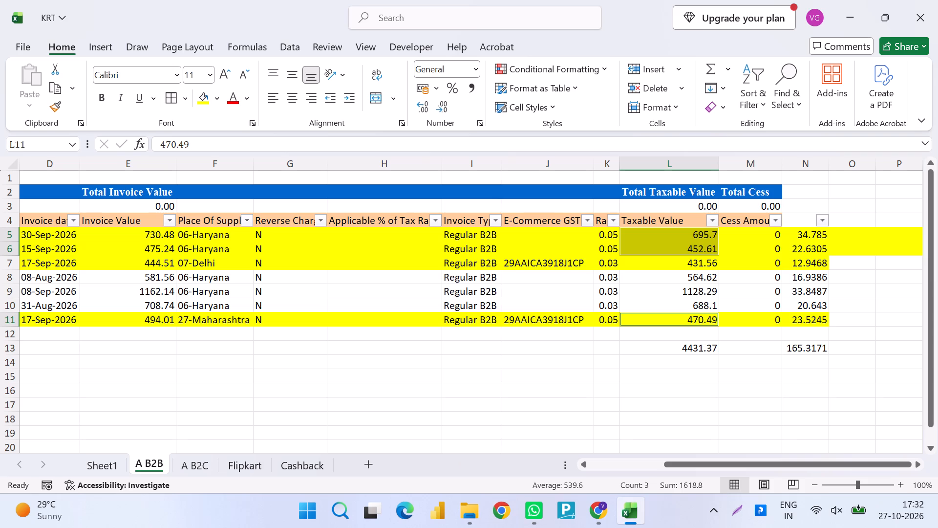
On Sheet1, beside the upper HSN table, enter 1618.8 in K47 and the rate 5% in L47.
{"action": "left_click", "coordinate": [118, 464]}
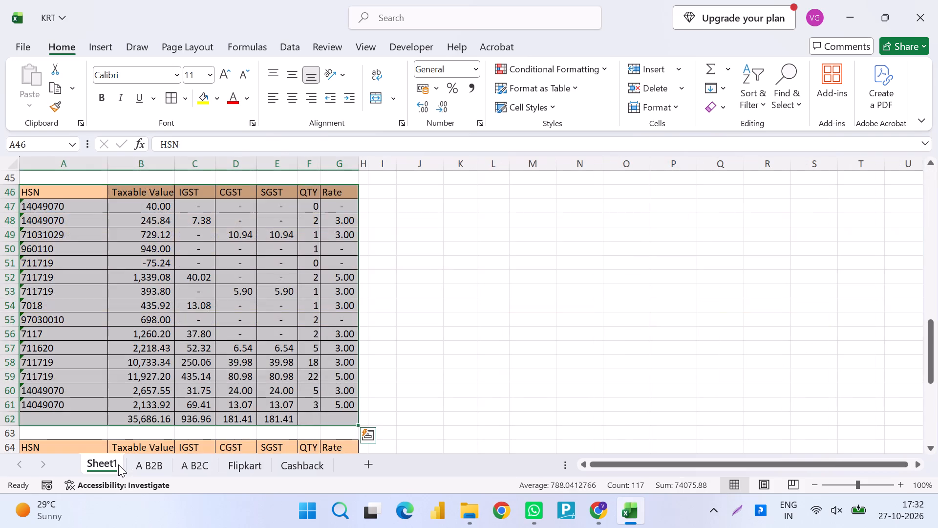
{"action": "key", "text": "Up"}
{"action": "key", "text": "Right"}
{"action": "key", "text": "Right"}
{"action": "key", "text": "Right"}
{"action": "key", "text": "Right"}
{"action": "key", "text": "Down"}
{"action": "key", "text": "Right"}
{"action": "key", "text": "Down"}
{"action": "key", "text": "Right"}
{"action": "key", "text": "Right"}
{"action": "key", "text": "Right"}
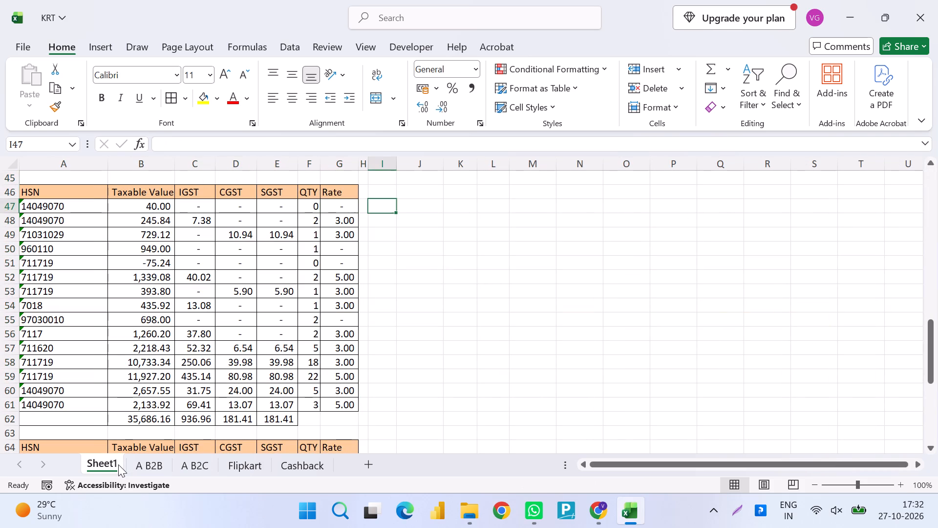
{"action": "key", "text": "Right"}
{"action": "key", "text": "Right"}
{"action": "type", "text": "18"}
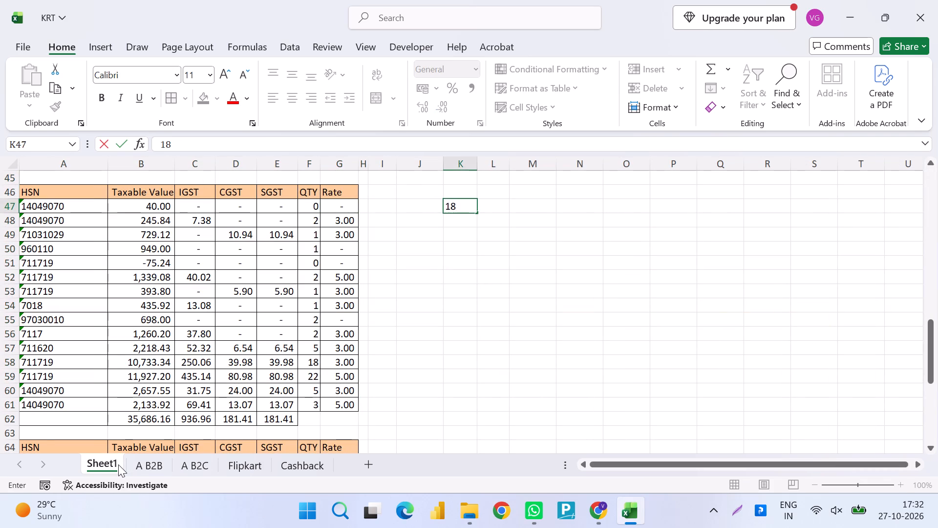
{"action": "key", "text": "BackSpace"}
{"action": "type", "text": "618"}
{"action": "type", "text": ".9"}
{"action": "key", "text": "BackSpace"}
{"action": "key", "text": "8"}
{"action": "key", "text": "Return"}
{"action": "key", "text": "shift+Right"}
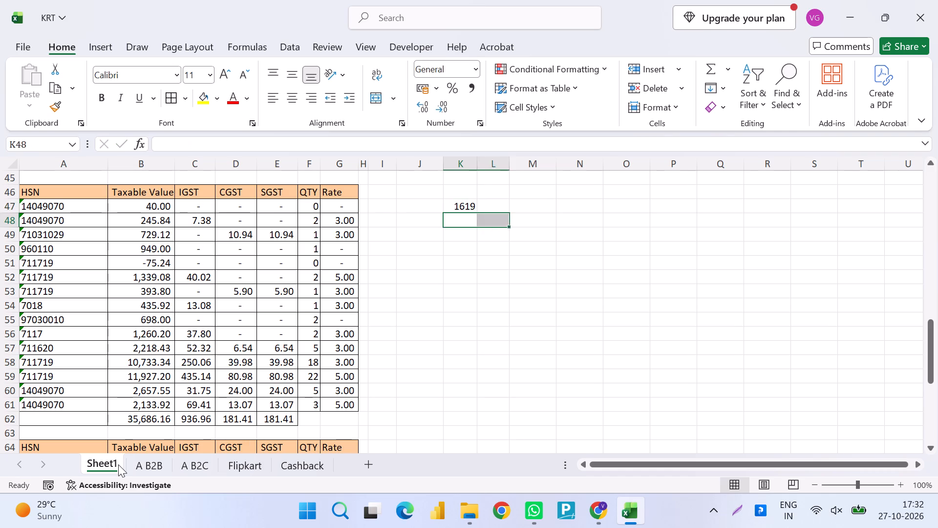
{"action": "key", "text": "Up"}
{"action": "key", "text": "Right"}
{"action": "type", "text": "5%"}
{"action": "key", "text": "Return"}
Enter the A B2B sheet's highlighted 3% invoice value, 431.56, in Sheet1 cell K48, with the rate 3% in L48.
{"action": "left_click", "coordinate": [144, 473]}
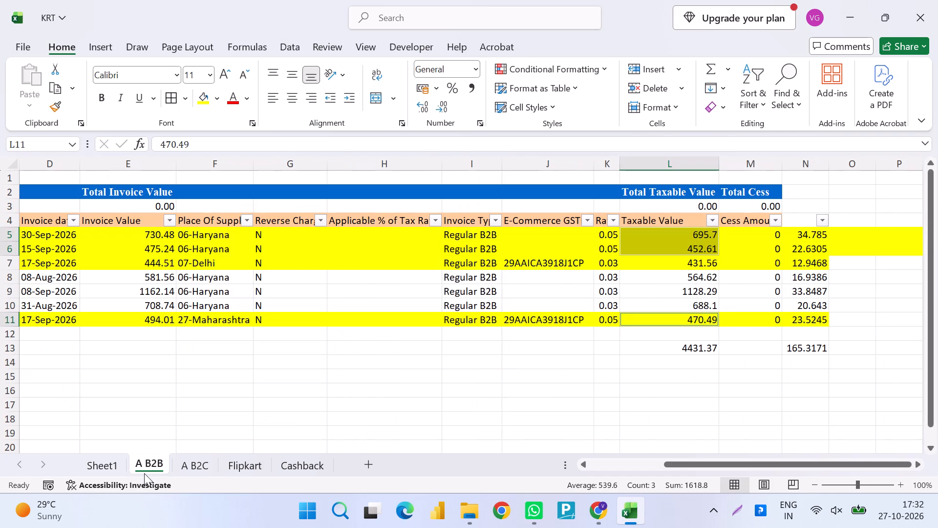
{"action": "key", "text": "Down"}
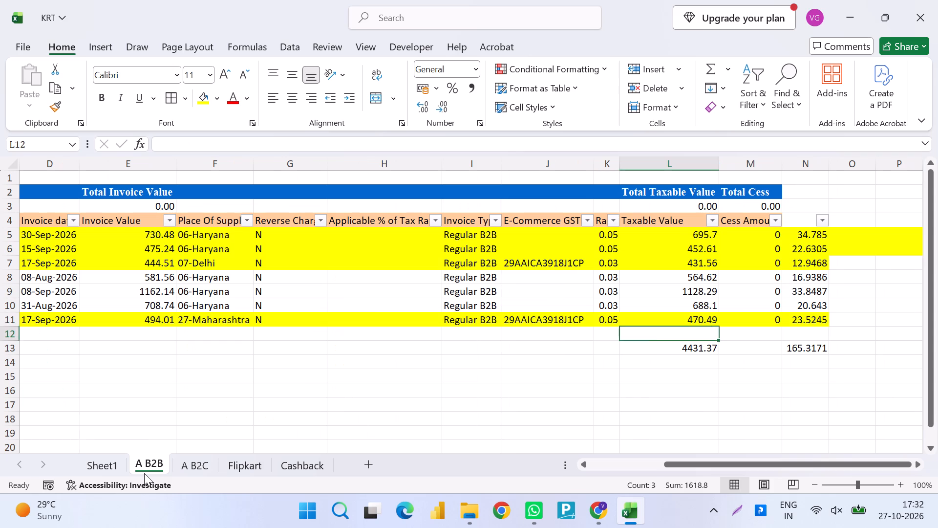
{"action": "key", "text": "Up"}
{"action": "key", "text": "Up"}
{"action": "key", "text": "Up"}
{"action": "key", "text": "Up"}
{"action": "key", "text": "Up"}
{"action": "key", "text": "Up"}
{"action": "key", "text": "Down"}
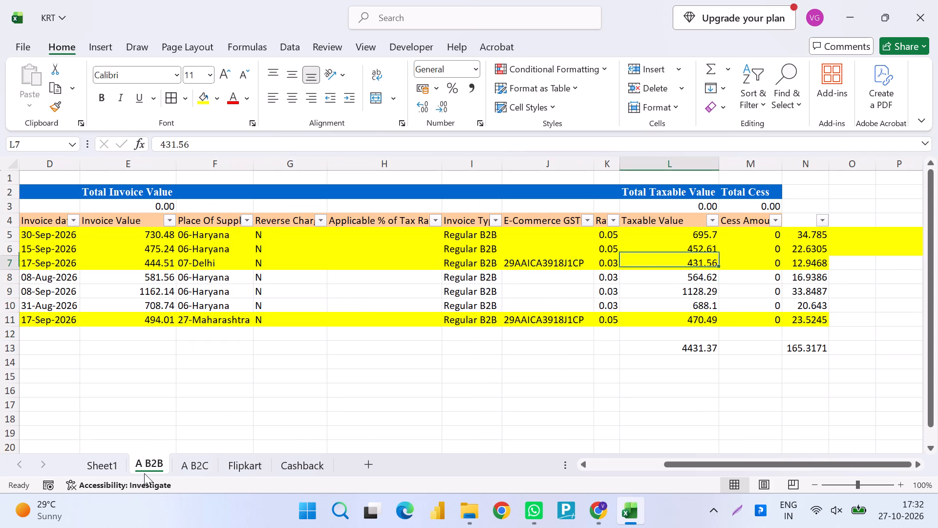
{"action": "key", "text": "ctrl+c"}
{"action": "left_click", "coordinate": [105, 466]}
{"action": "key", "text": "Left"}
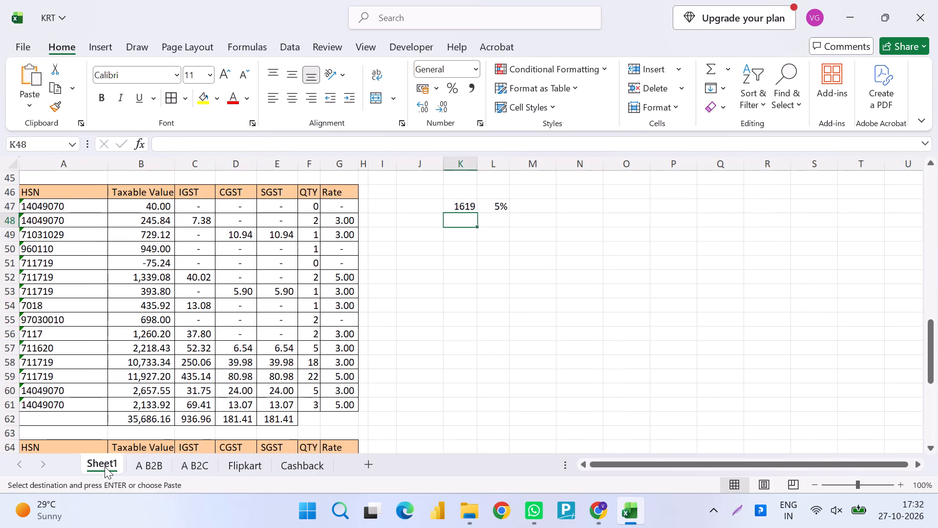
{"action": "key", "text": "ctrl+alt+g"}
{"action": "key", "text": "g"}
{"action": "key", "text": "Escape"}
{"action": "key", "text": "Escape"}
{"action": "key", "text": "ctrl+alt+v"}
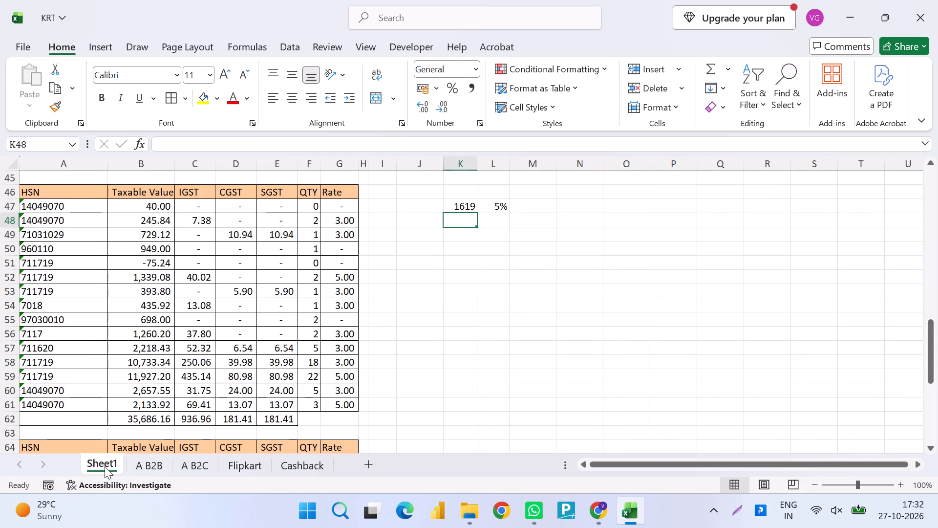
{"action": "key", "text": "v"}
{"action": "key", "text": "Escape"}
{"action": "type", "text": "431.56"}
{"action": "key", "text": "Tab"}
{"action": "type", "text": "3%"}
{"action": "key", "text": "Return"}
Examine the HSN codes down the upper HSN table on Sheet1, as far as the two large 711719 rows.
{"action": "key", "text": "Left"}
{"action": "key", "text": "Left"}
{"action": "key", "text": "Left"}
{"action": "key", "text": "Left"}
{"action": "key", "text": "Left"}
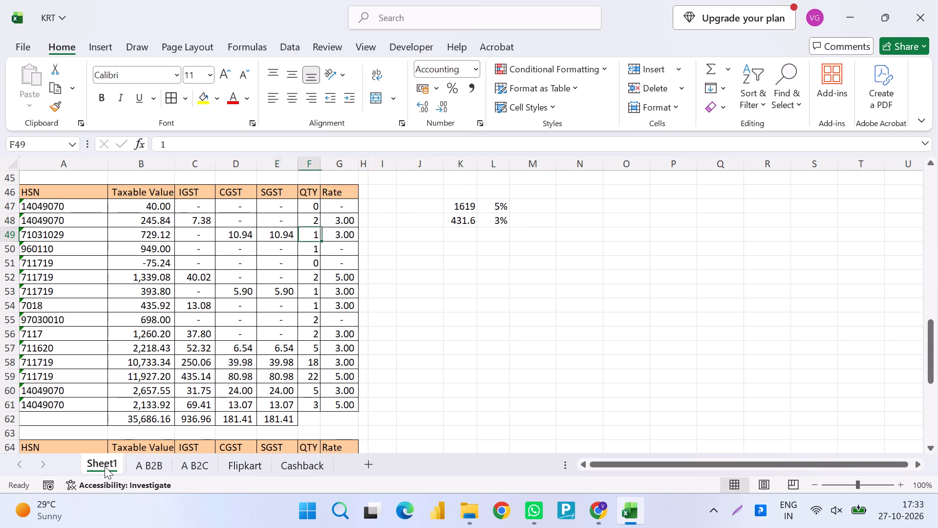
{"action": "key", "text": "Left"}
{"action": "key", "text": "Left"}
{"action": "key", "text": "Left"}
{"action": "key", "text": "Left"}
{"action": "key", "text": "Left"}
{"action": "key", "text": "Right"}
{"action": "key", "text": "Up"}
{"action": "key", "text": "Left"}
{"action": "key", "text": "Right"}
{"action": "key", "text": "Left"}
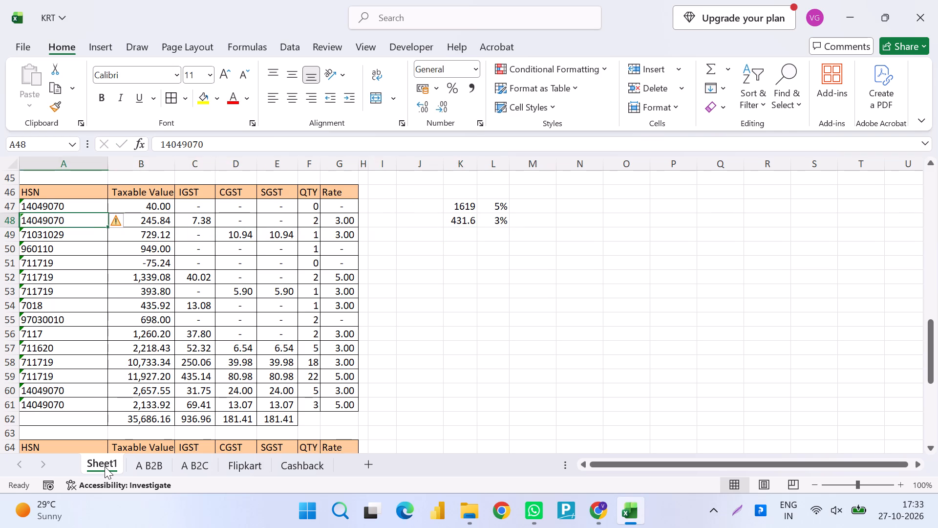
{"action": "key", "text": "Down"}
{"action": "key", "text": "Down"}
{"action": "key", "text": "Down"}
{"action": "key", "text": "Down"}
{"action": "key", "text": "Down"}
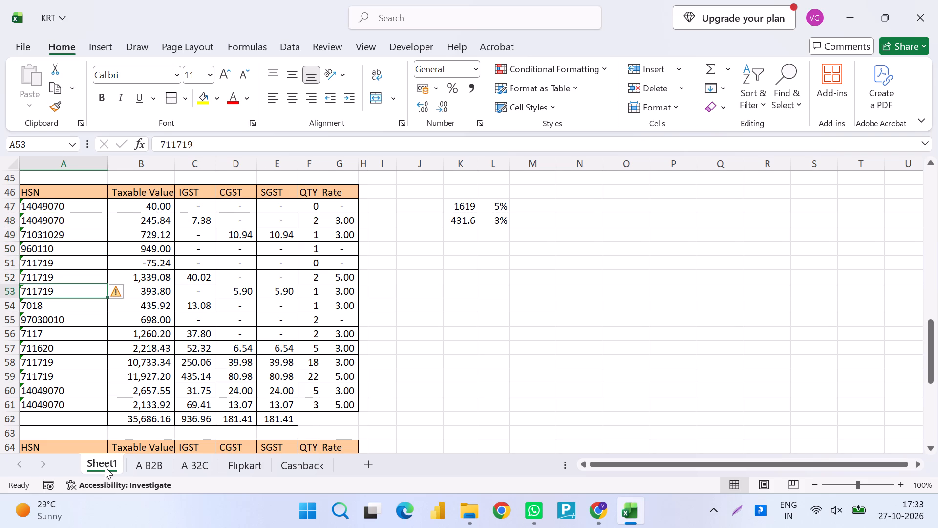
{"action": "key", "text": "Down"}
{"action": "key", "text": "Down"}
{"action": "key", "text": "Down"}
{"action": "key", "text": "Down"}
{"action": "key", "text": "Down"}
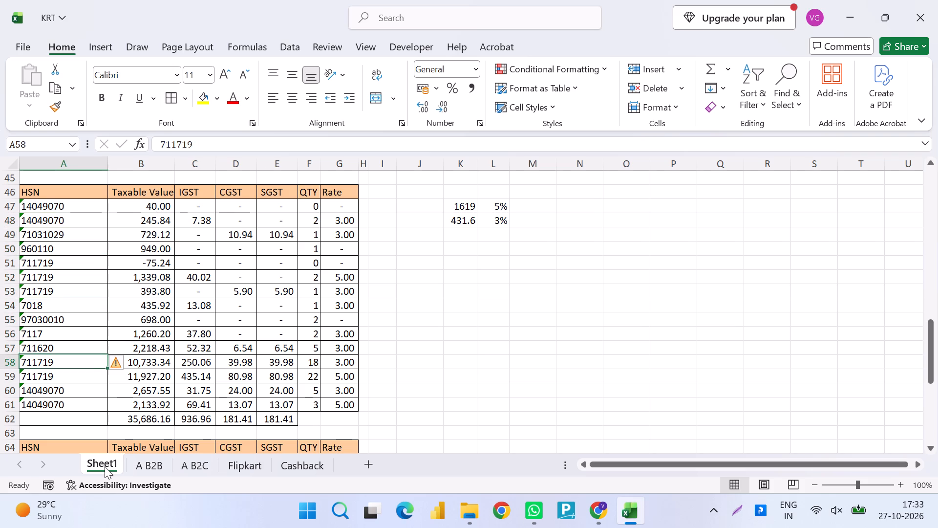
{"action": "key", "text": "Down"}
{"action": "key", "text": "Down"}
{"action": "key", "text": "Right"}
{"action": "key", "text": "Up"}
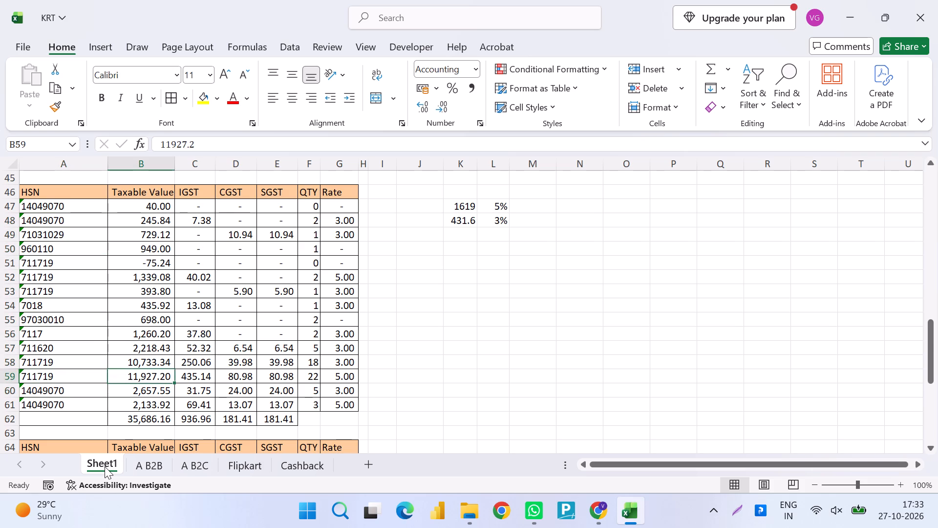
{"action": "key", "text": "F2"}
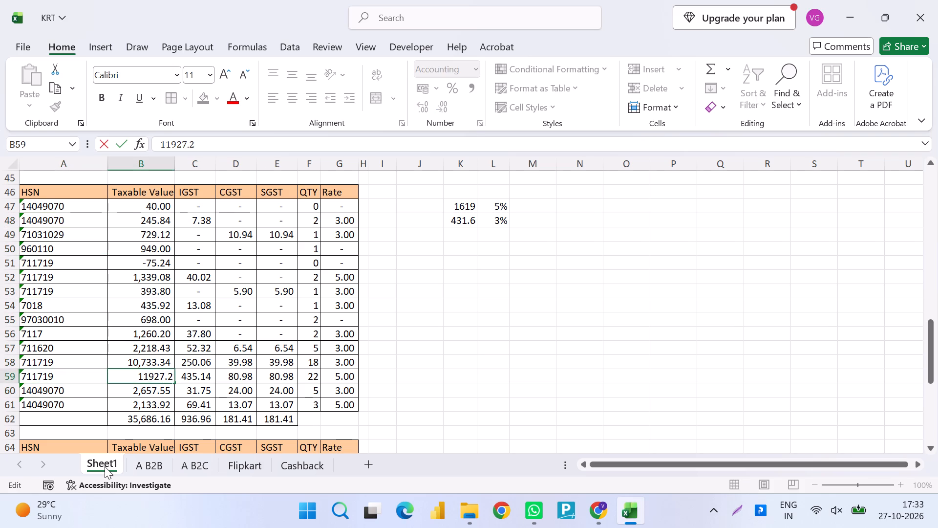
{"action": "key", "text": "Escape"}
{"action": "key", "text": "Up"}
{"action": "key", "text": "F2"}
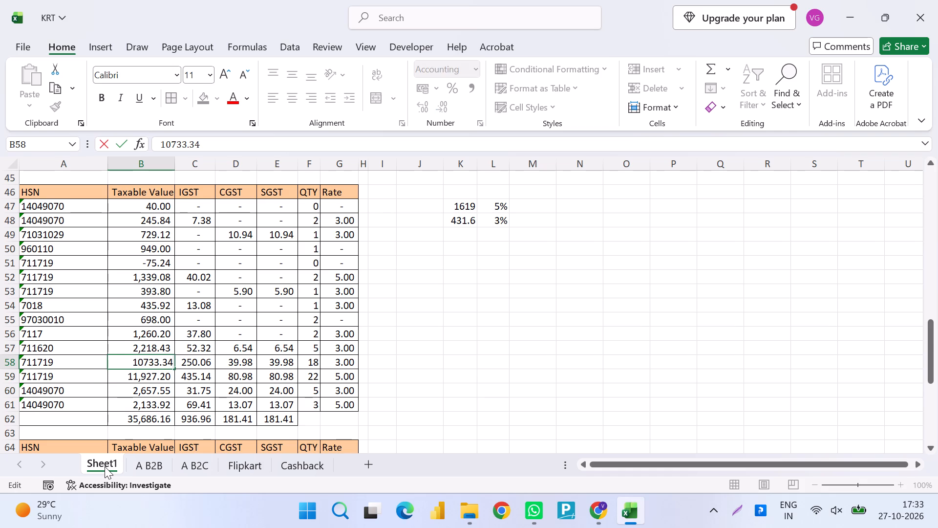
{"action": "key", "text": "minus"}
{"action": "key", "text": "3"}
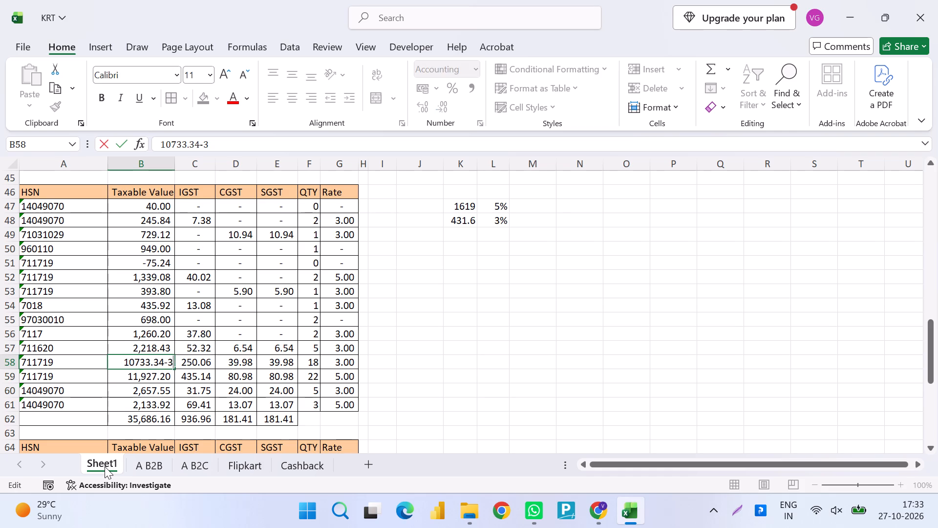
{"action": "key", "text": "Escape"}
Clear all contents and formatting from rows 47 to 57 of the upper HSN table, columns A to G.
{"action": "key", "text": "Left"}
{"action": "key", "text": "Up"}
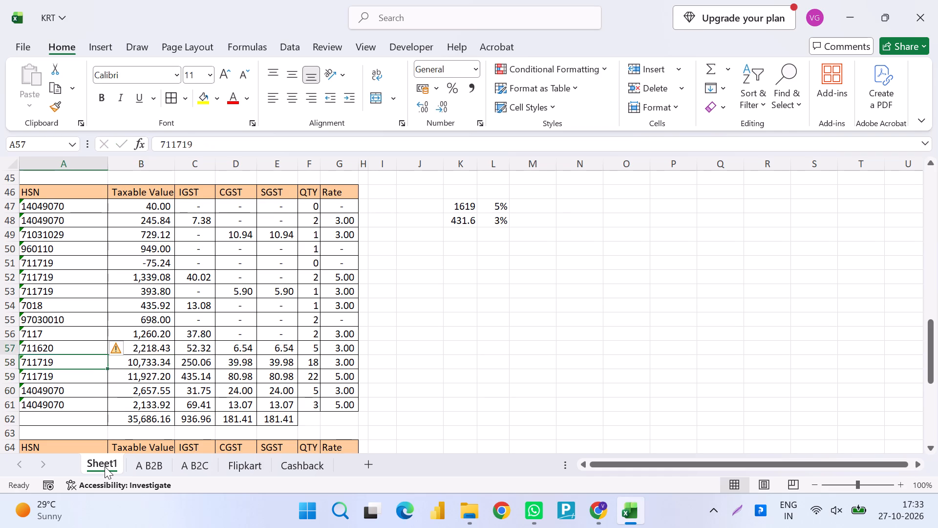
{"action": "key", "text": "Left"}
{"action": "key", "text": "ctrl+shift+Right"}
{"action": "key", "text": "ctrl+shift+Up"}
{"action": "key", "text": "shift+Down"}
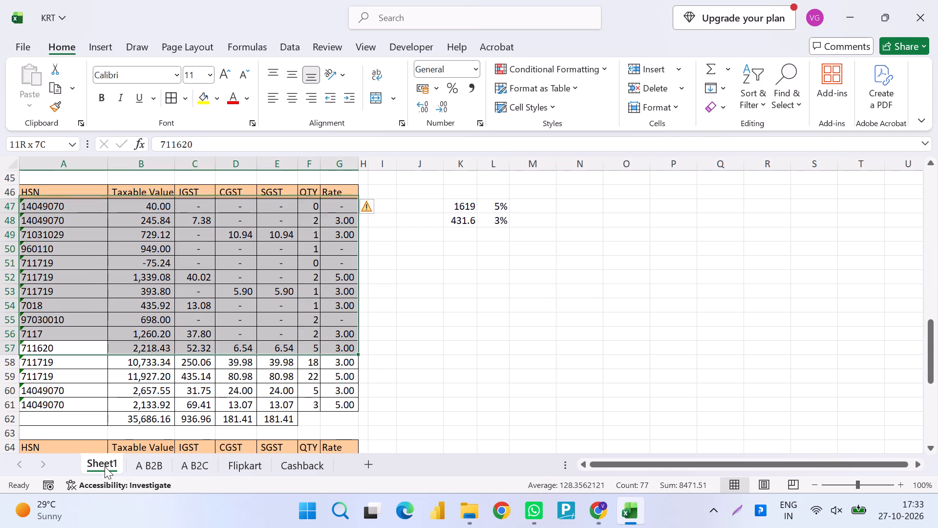
{"action": "type", "text": "hea"}
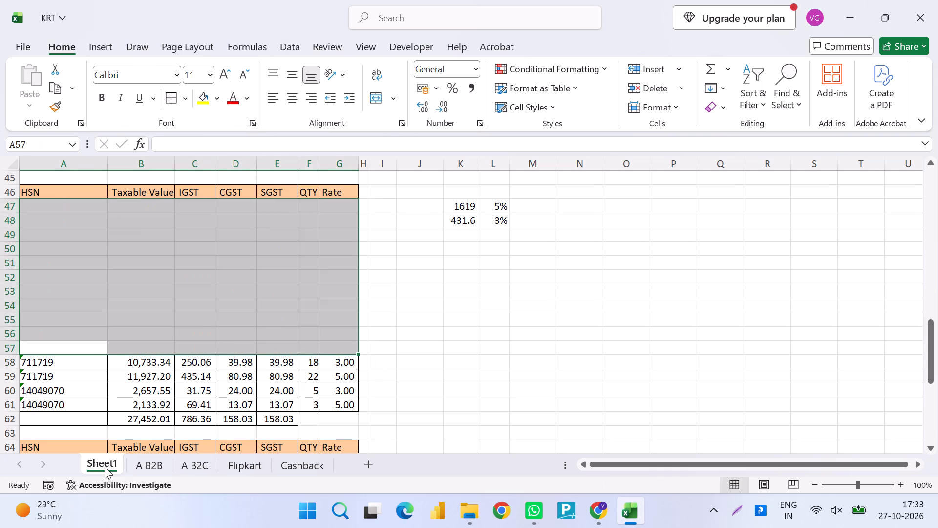
Move the remaining rows of the upper table, A58:G62 with totals, up to A47 directly under the header.
{"action": "key", "text": "ctrl+Down"}
{"action": "key", "text": "ctrl+shift+Right"}
{"action": "key", "text": "ctrl+shift+Down"}
{"action": "key", "text": "ctrl+x"}
{"action": "key", "text": "ctrl+Up"}
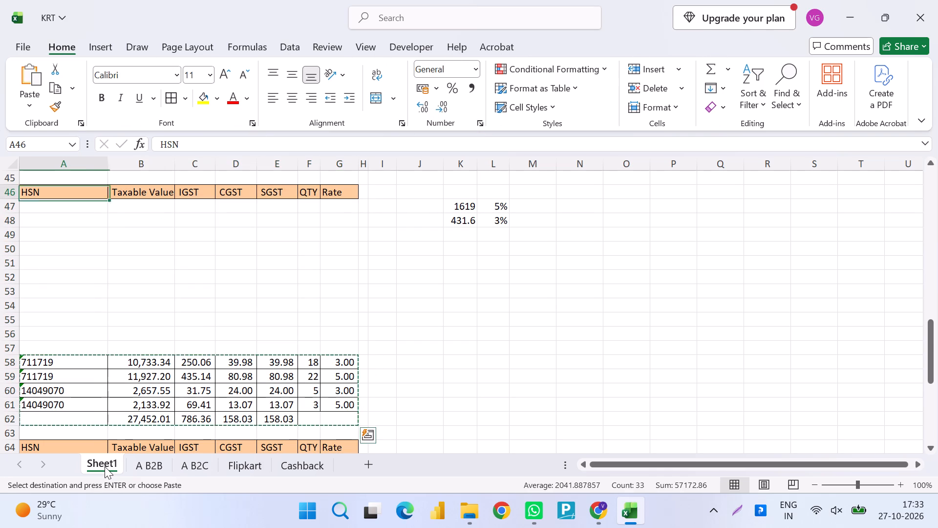
{"action": "key", "text": "Down"}
{"action": "key", "text": "Return"}
{"action": "key", "text": "Down"}
{"action": "key", "text": "Escape"}
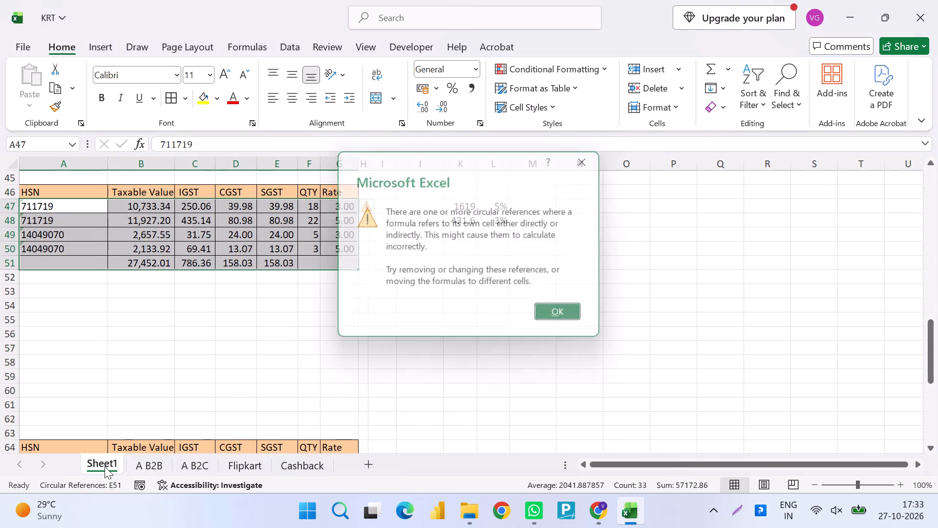
Clear both 14049070 rows and the totals row, A49:G51, including formatting, leaving only the two 711719 rows.
{"action": "key", "text": "Down"}
{"action": "key", "text": "Down"}
{"action": "key", "text": "ctrl+shift+Right"}
{"action": "key", "text": "ctrl+shift+Down"}
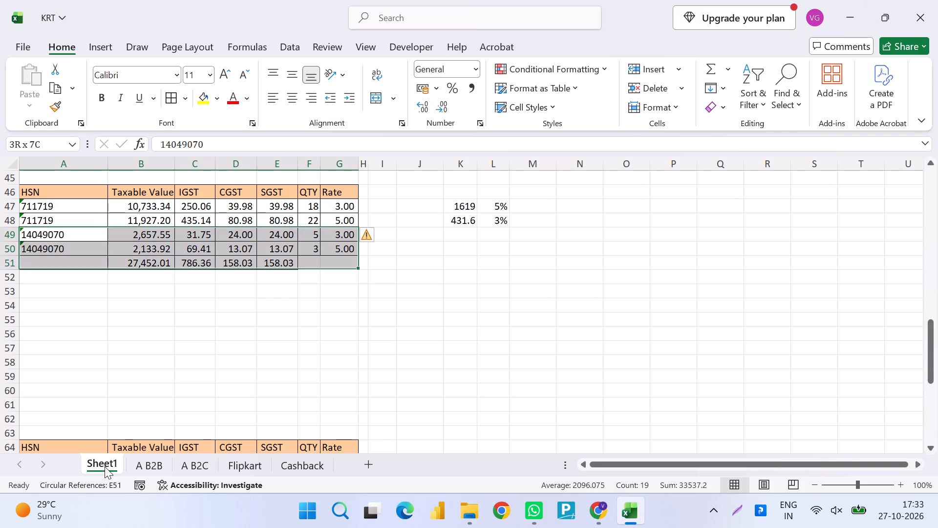
{"action": "key", "text": "alt+h"}
{"action": "type", "text": "ea"}
Delete the empty sheet rows 50 to 60 between the upper and lower HSN tables.
{"action": "key", "text": "Up"}
{"action": "key", "text": "Up"}
{"action": "key", "text": "Up"}
{"action": "key", "text": "Right"}
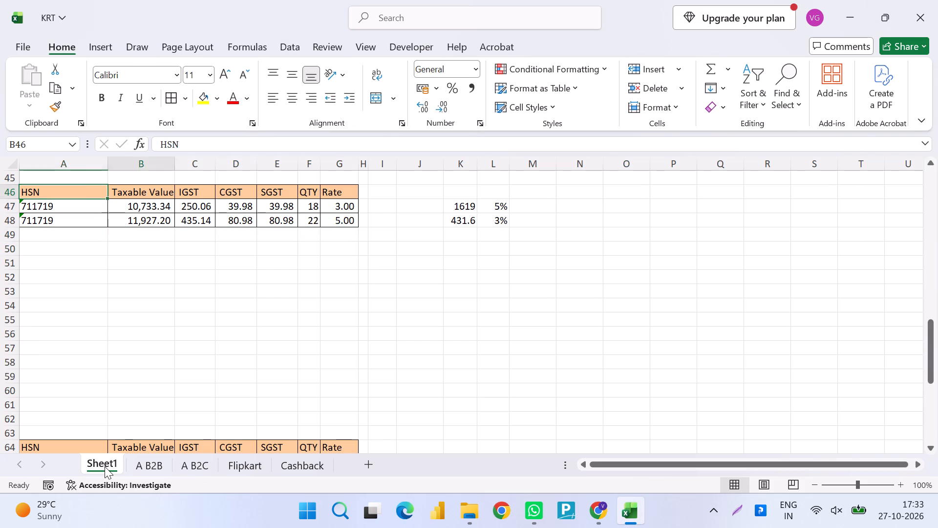
{"action": "key", "text": "Right"}
{"action": "key", "text": "Right"}
{"action": "key", "text": "Down"}
{"action": "key", "text": "Left"}
{"action": "key", "text": "Left"}
{"action": "key", "text": "Down"}
{"action": "key", "text": "Down"}
{"action": "key", "text": "Left"}
{"action": "key", "text": "ctrl+Down"}
{"action": "key", "text": "Up"}
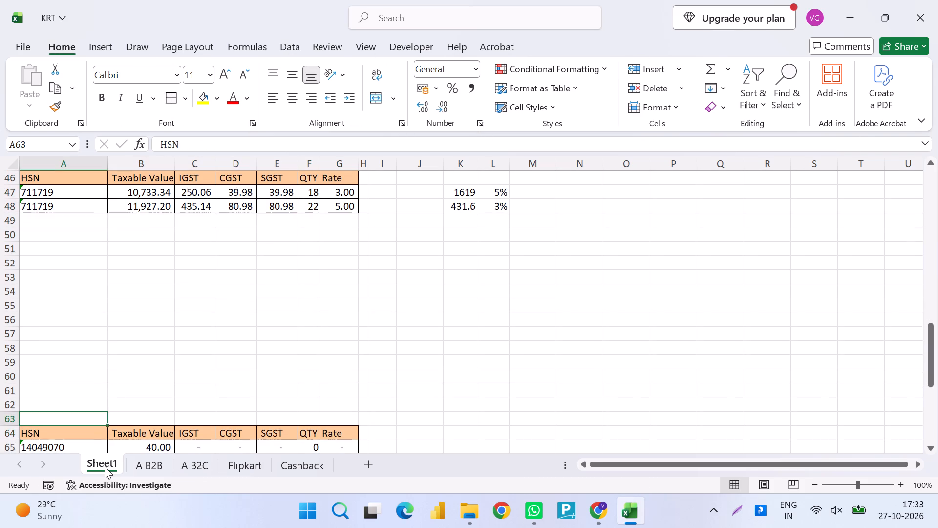
{"action": "key", "text": "Up"}
{"action": "key", "text": "Up"}
{"action": "key", "text": "Up"}
{"action": "key", "text": "shift+Up"}
{"action": "key", "text": "shift+space"}
{"action": "key", "text": "shift+Up"}
{"action": "key", "text": "shift+Up"}
{"action": "key", "text": "shift+Up"}
{"action": "key", "text": "shift+Up"}
{"action": "key", "text": "shift+Up"}
{"action": "key", "text": "shift+Up"}
{"action": "key", "text": "shift+Up"}
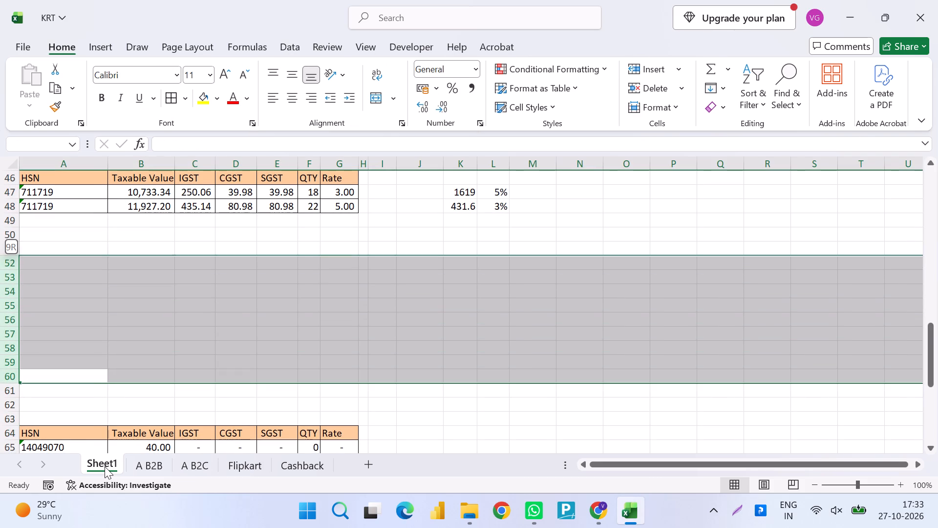
{"action": "key", "text": "shift+Up"}
{"action": "key", "text": "shift+Up"}
{"action": "key", "text": "ctrl+minus"}
In the upper HSN table, set the QTY to 3 for the 5% row and 1 for the 3% row.
{"action": "key", "text": "ctrl+Up"}
{"action": "key", "text": "Right"}
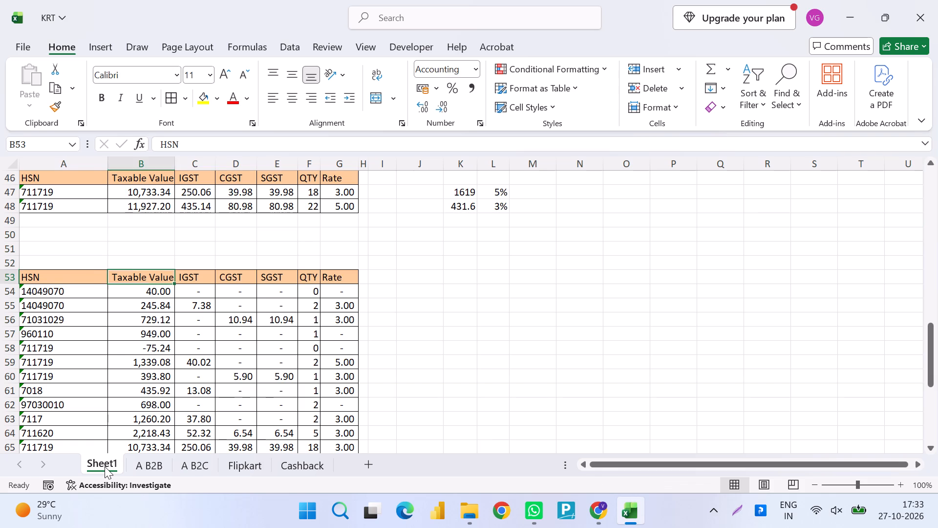
{"action": "key", "text": "Right"}
{"action": "key", "text": "Right"}
{"action": "key", "text": "Up"}
{"action": "key", "text": "Right"}
{"action": "key", "text": "Up"}
{"action": "key", "text": "Right"}
{"action": "key", "text": "Up"}
{"action": "key", "text": "Up"}
{"action": "key", "text": "Up"}
{"action": "key", "text": "Up"}
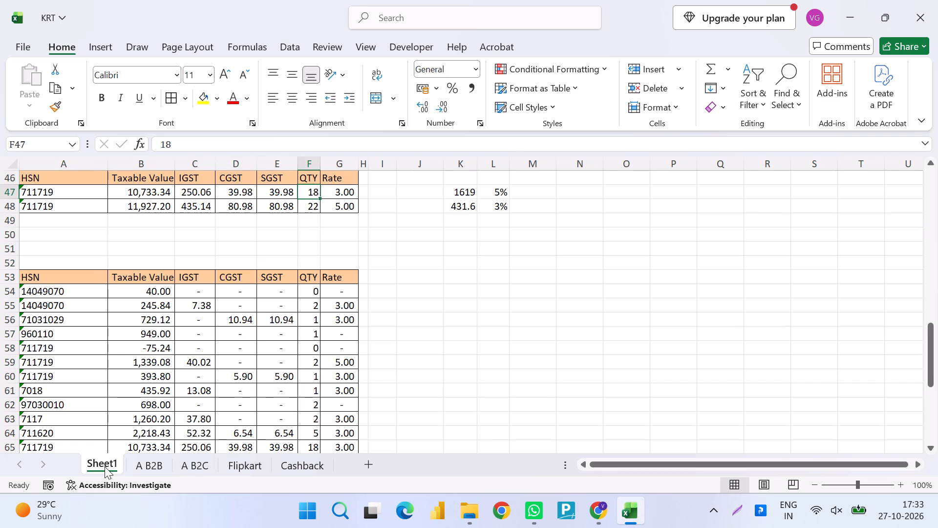
{"action": "key", "text": "Down"}
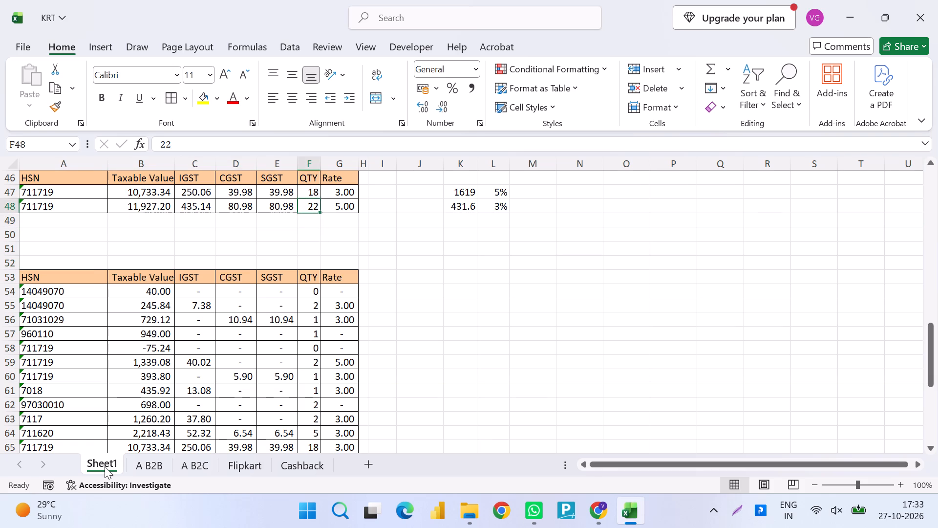
{"action": "key", "text": "3"}
{"action": "key", "text": "Return"}
{"action": "key", "text": "Up"}
{"action": "key", "text": "Up"}
{"action": "key", "text": "1"}
{"action": "key", "text": "Return"}
Calculate the tax in M47 with =K47*L47 and fill the formula down to M48.
{"action": "key", "text": "Right"}
{"action": "key", "text": "Right"}
{"action": "key", "text": "Right"}
{"action": "key", "text": "Right"}
{"action": "key", "text": "Right"}
{"action": "key", "text": "Right"}
{"action": "key", "text": "Up"}
{"action": "key", "text": "Right"}
{"action": "key", "text": "Left"}
{"action": "key", "text": "Right"}
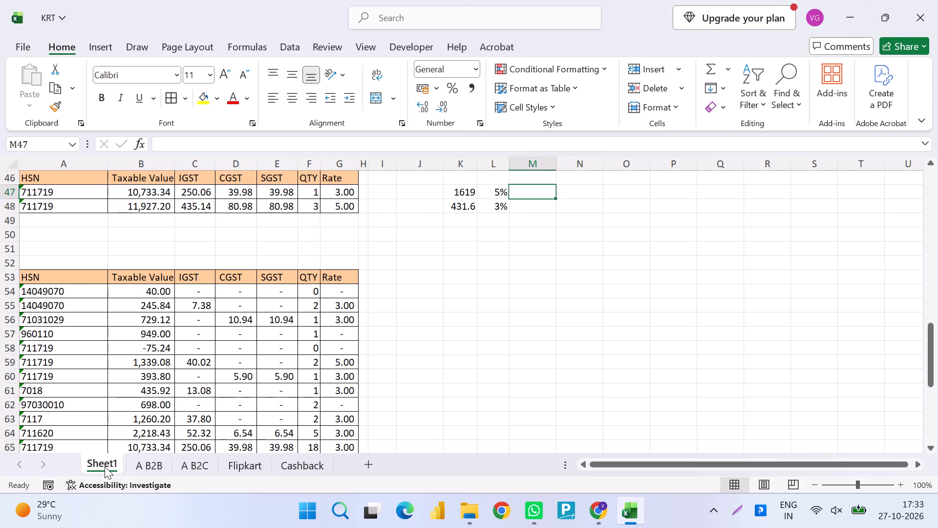
{"action": "key", "text": "equal"}
{"action": "key", "text": "Left"}
{"action": "key", "text": "Left"}
{"action": "key", "text": "shift+asterisk"}
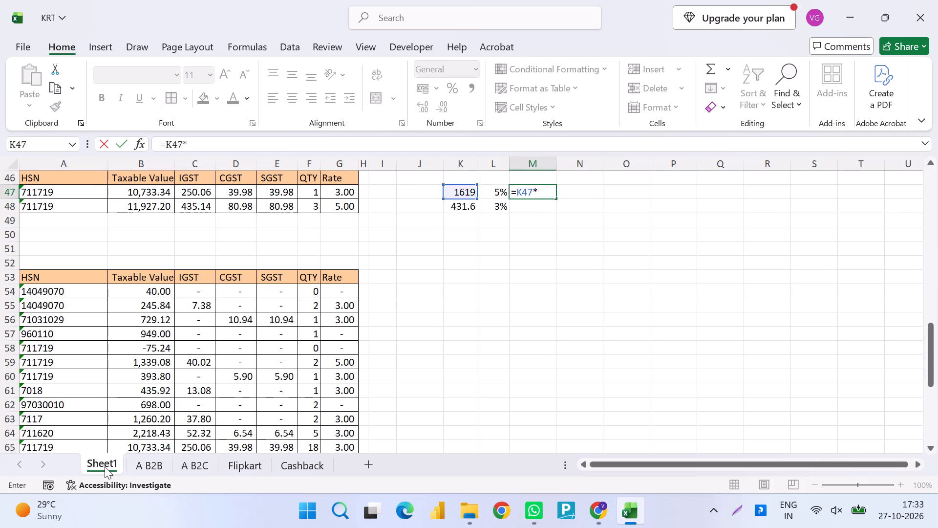
{"action": "key", "text": "Left"}
{"action": "key", "text": "Return"}
{"action": "key", "text": "ctrl+d"}
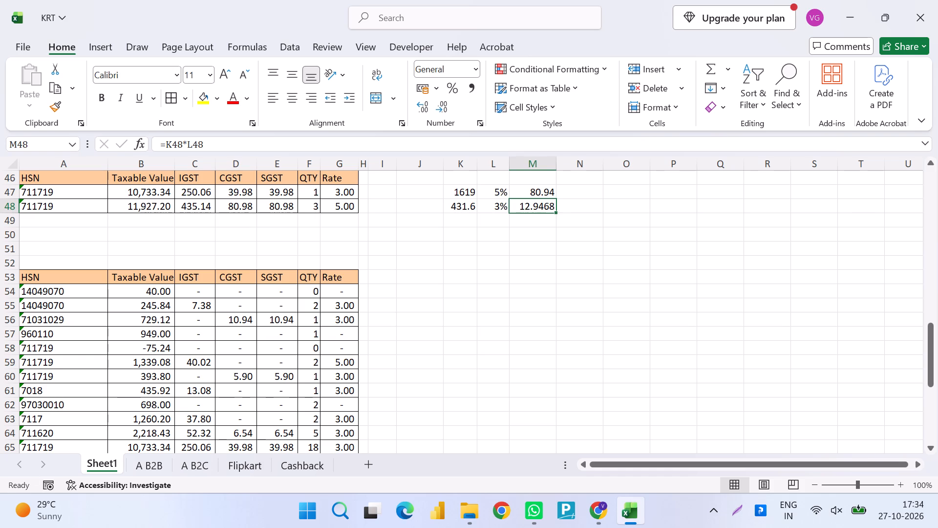
Copy the 1618.8 taxable value from K47 into B47 of the upper HSN table.
{"action": "left_click", "coordinate": [250, 198]}
{"action": "key", "text": "Left"}
{"action": "key", "text": "Left"}
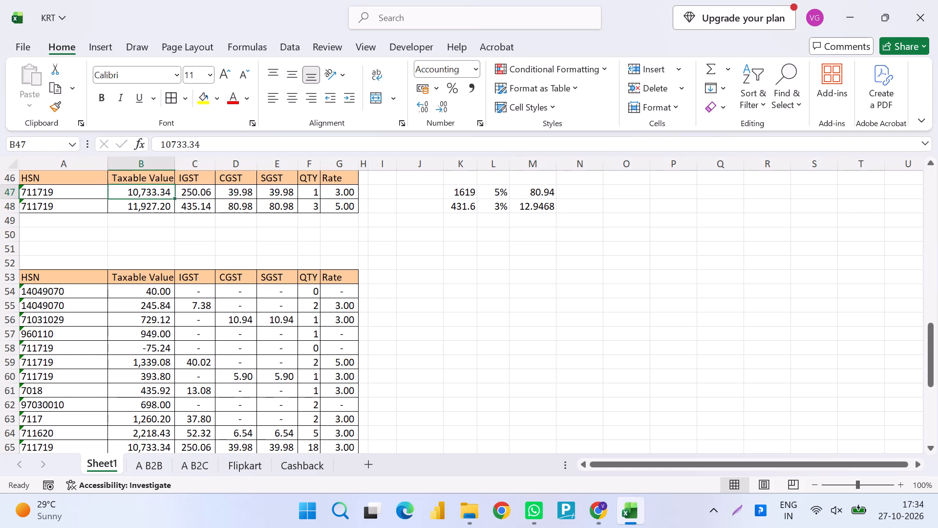
{"action": "key", "text": "Right"}
{"action": "key", "text": "Right"}
{"action": "key", "text": "Right"}
{"action": "key", "text": "Right"}
{"action": "key", "text": "Right"}
{"action": "key", "text": "Right"}
{"action": "key", "text": "Right"}
{"action": "key", "text": "Right"}
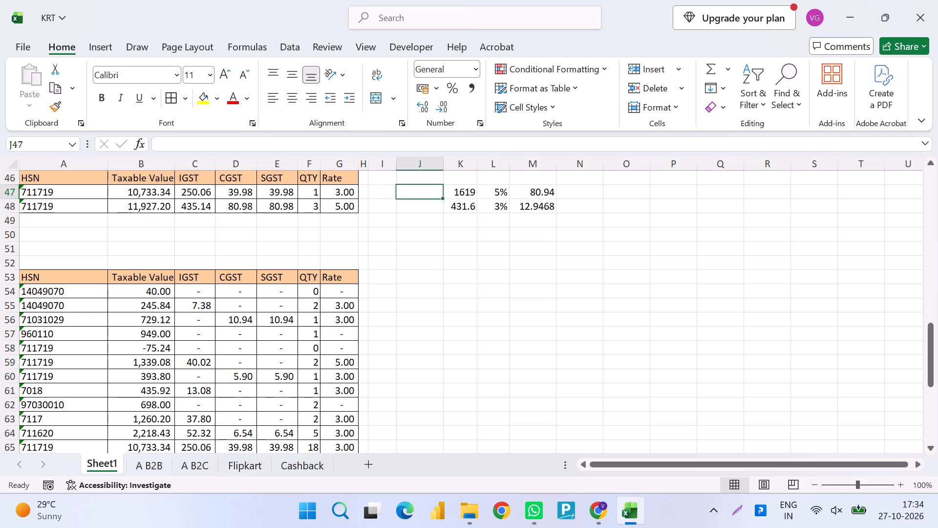
{"action": "key", "text": "Right"}
{"action": "key", "text": "ctrl+c"}
{"action": "key", "text": "Left"}
{"action": "key", "text": "Left"}
{"action": "key", "text": "Left"}
{"action": "key", "text": "Left"}
{"action": "key", "text": "Left"}
{"action": "key", "text": "Left"}
{"action": "key", "text": "Left"}
{"action": "key", "text": "Left"}
{"action": "key", "text": "Left"}
{"action": "key", "text": "Return"}
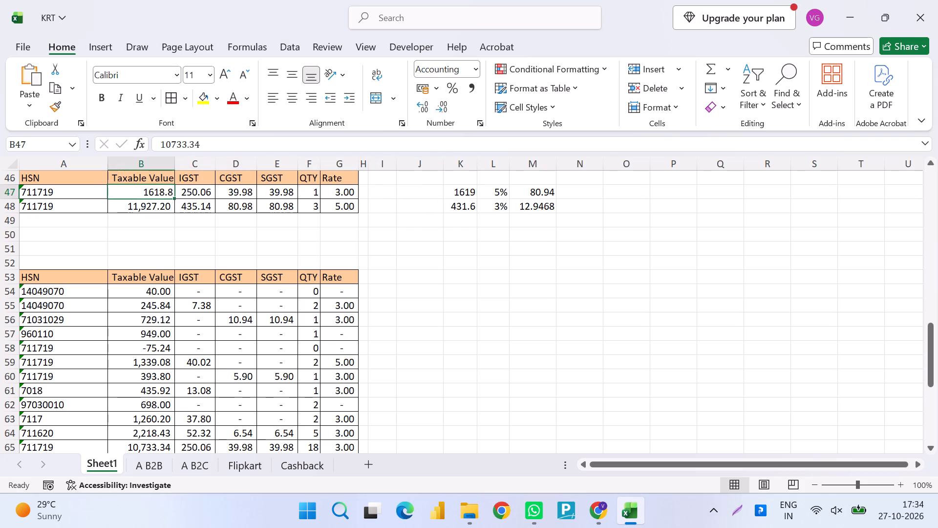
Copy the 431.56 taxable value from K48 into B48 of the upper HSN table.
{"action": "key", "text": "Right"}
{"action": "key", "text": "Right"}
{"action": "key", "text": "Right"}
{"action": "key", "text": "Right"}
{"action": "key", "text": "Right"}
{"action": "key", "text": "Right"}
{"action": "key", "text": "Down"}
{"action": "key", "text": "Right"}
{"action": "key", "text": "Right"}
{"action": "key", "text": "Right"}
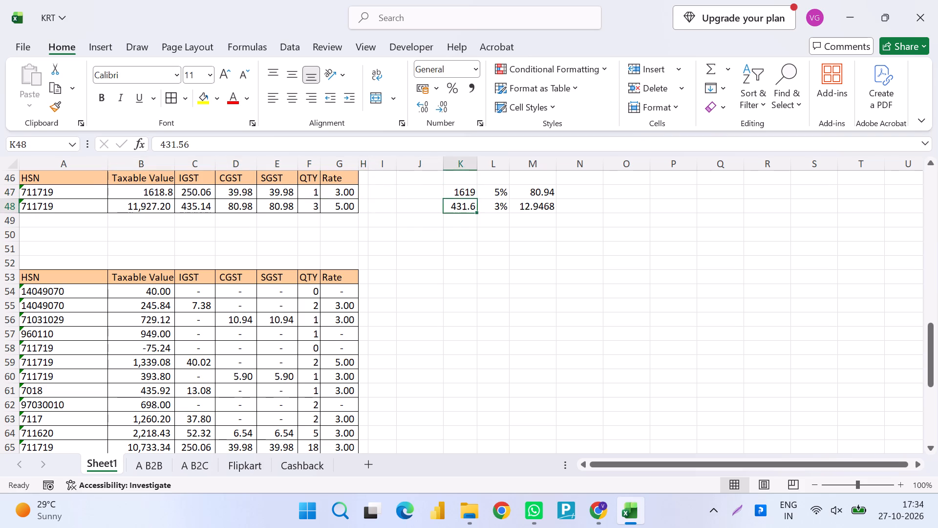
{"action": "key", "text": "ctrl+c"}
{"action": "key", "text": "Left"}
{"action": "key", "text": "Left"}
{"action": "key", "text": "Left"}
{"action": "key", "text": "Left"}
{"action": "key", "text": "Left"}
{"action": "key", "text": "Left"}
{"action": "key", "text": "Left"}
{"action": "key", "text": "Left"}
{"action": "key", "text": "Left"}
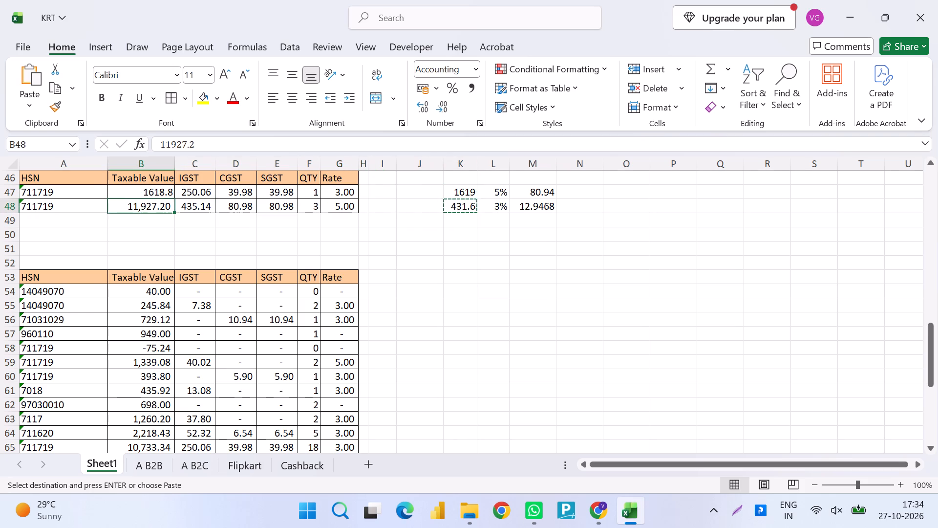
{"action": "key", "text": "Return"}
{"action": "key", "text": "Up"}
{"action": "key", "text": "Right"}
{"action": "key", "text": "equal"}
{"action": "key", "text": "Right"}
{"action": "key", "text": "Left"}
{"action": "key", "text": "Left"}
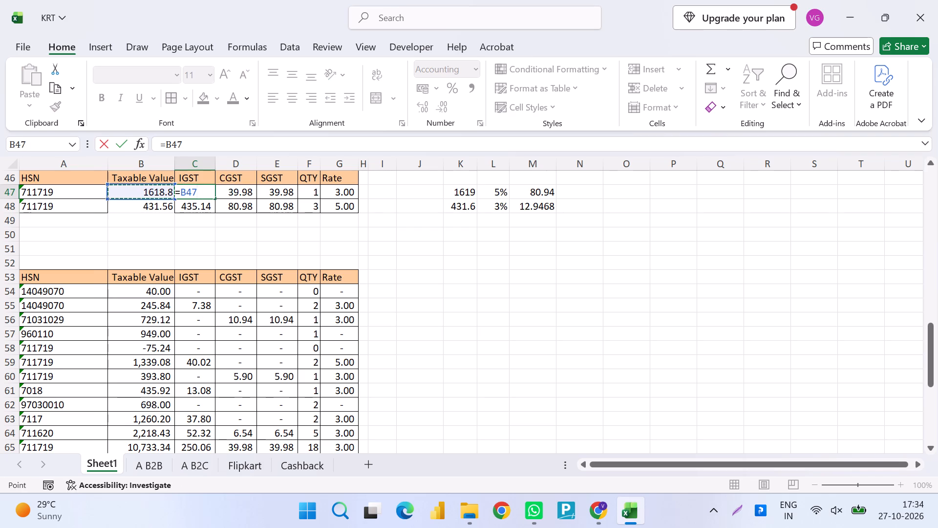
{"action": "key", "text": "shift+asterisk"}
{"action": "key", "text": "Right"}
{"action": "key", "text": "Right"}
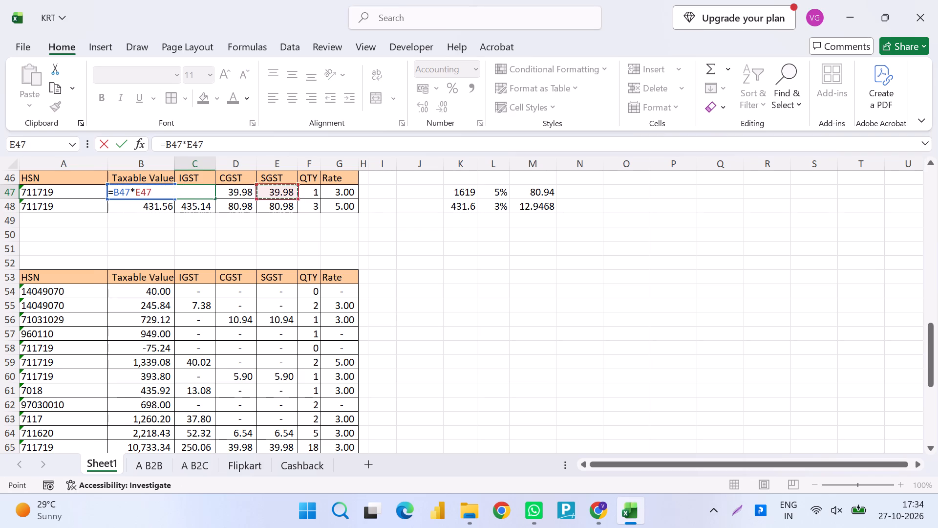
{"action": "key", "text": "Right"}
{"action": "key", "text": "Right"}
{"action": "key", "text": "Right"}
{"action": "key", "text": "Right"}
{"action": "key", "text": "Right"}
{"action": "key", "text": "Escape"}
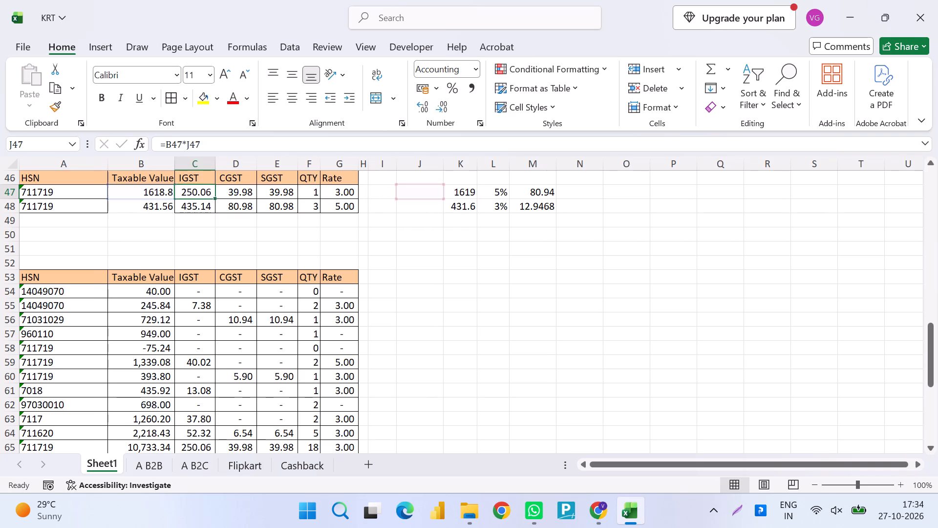
Undo the two taxable value pastes in B48 and B47 of the upper HSN table.
{"action": "key", "text": "ctrl+z"}
{"action": "key", "text": "ctrl+z"}
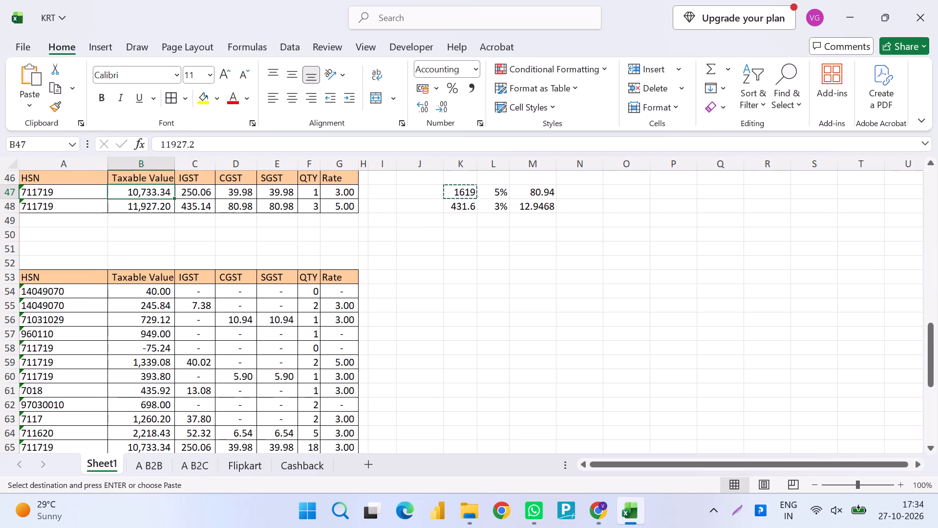
Paste the copied 1618.8 taxable value from K47 as a value only into B48, the 5% row.
{"action": "key", "text": "Right"}
{"action": "key", "text": "Right"}
{"action": "key", "text": "Right"}
{"action": "key", "text": "Right"}
{"action": "key", "text": "Right"}
{"action": "key", "text": "Right"}
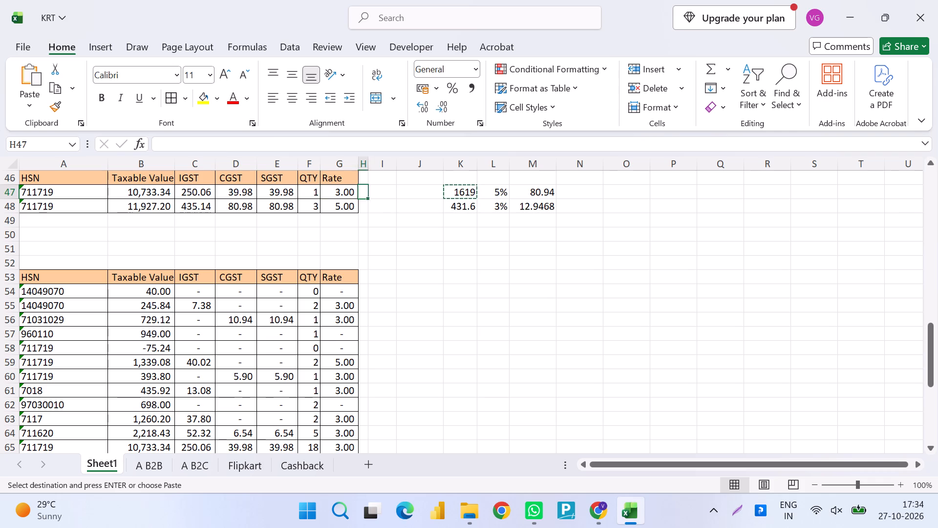
{"action": "key", "text": "Right"}
{"action": "key", "text": "Right"}
{"action": "key", "text": "Left"}
{"action": "key", "text": "Left"}
{"action": "key", "text": "Left"}
{"action": "key", "text": "Left"}
{"action": "key", "text": "Left"}
{"action": "key", "text": "Down"}
{"action": "key", "text": "Left"}
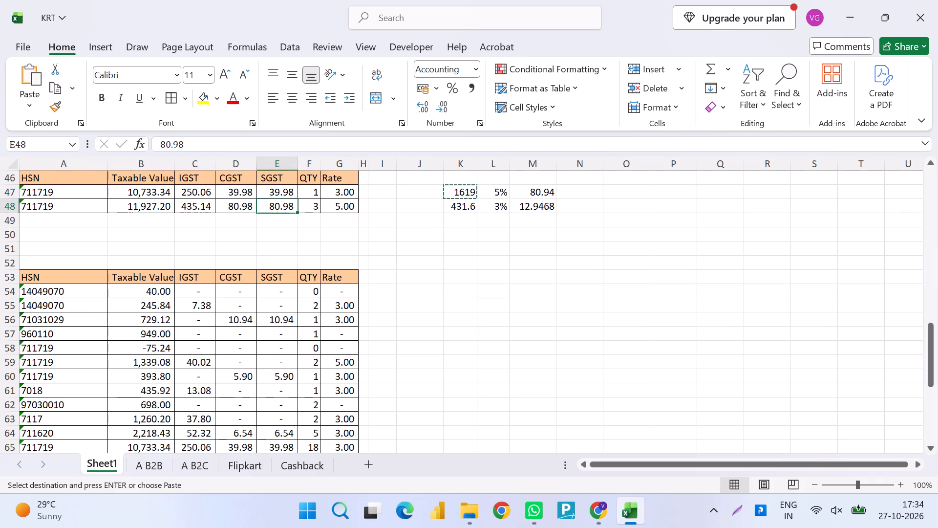
{"action": "key", "text": "Left"}
{"action": "key", "text": "Left"}
{"action": "key", "text": "ctrl+alt+v"}
{"action": "key", "text": "v"}
{"action": "key", "text": "Return"}
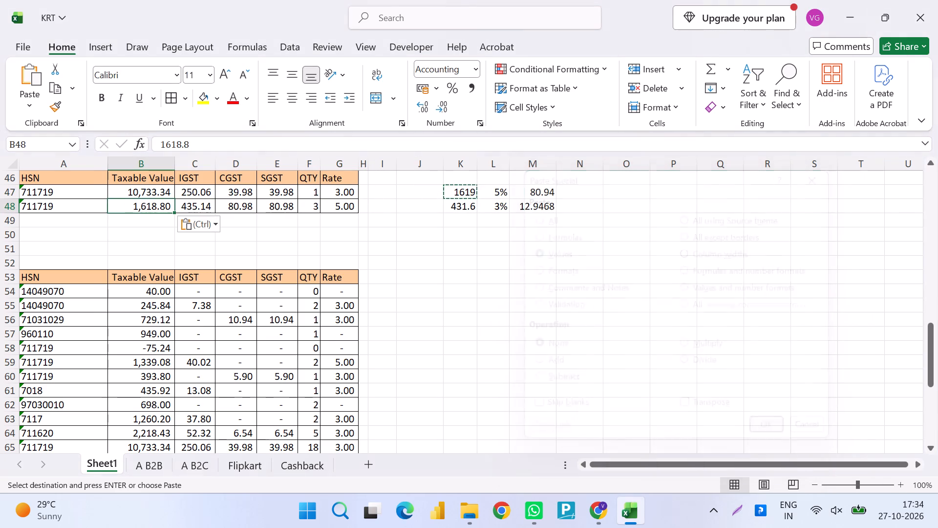
Copy the 431.56 taxable value from K48 and paste it as a value only into B47, the 3% row.
{"action": "key", "text": "Right"}
{"action": "key", "text": "Right"}
{"action": "key", "text": "Right"}
{"action": "key", "text": "Right"}
{"action": "key", "text": "Right"}
{"action": "key", "text": "Right"}
{"action": "key", "text": "Right"}
{"action": "key", "text": "Right"}
{"action": "key", "text": "Right"}
{"action": "key", "text": "ctrl+c"}
{"action": "key", "text": "Up"}
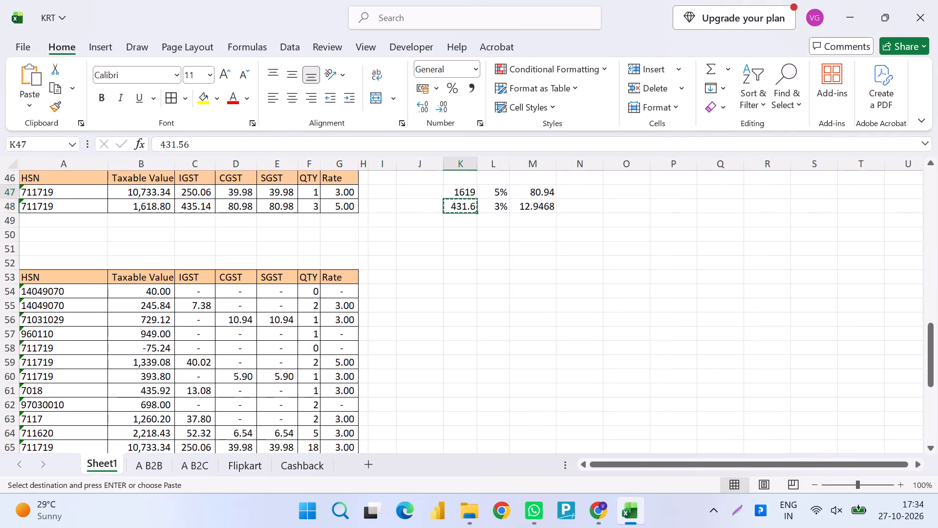
{"action": "key", "text": "Left"}
{"action": "key", "text": "Left"}
{"action": "key", "text": "Left"}
{"action": "key", "text": "Left"}
{"action": "key", "text": "Left"}
{"action": "key", "text": "Left"}
{"action": "key", "text": "Left"}
{"action": "key", "text": "Left"}
{"action": "key", "text": "Left"}
{"action": "key", "text": "ctrl+alt+v"}
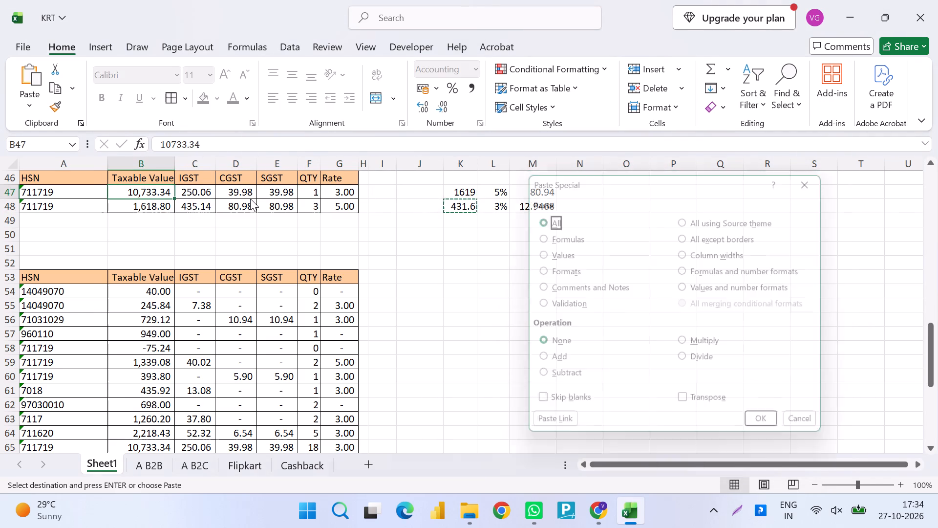
{"action": "key", "text": "v"}
{"action": "key", "text": "Return"}
Clear the IGST, CGST and SGST amounts in C47:E48 of the upper HSN table.
{"action": "key", "text": "Right"}
{"action": "key", "text": "ctrl+shift+Down"}
{"action": "key", "text": "ctrl+shift+Right"}
{"action": "key", "text": "shift+Left"}
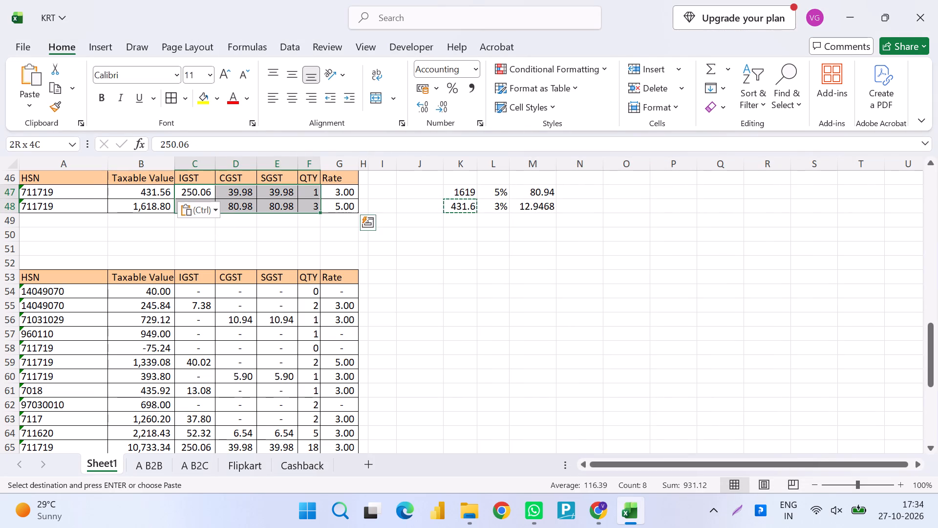
{"action": "key", "text": "shift+Left"}
{"action": "key", "text": "Delete"}
{"action": "key", "text": "Right"}
{"action": "key", "text": "Left"}
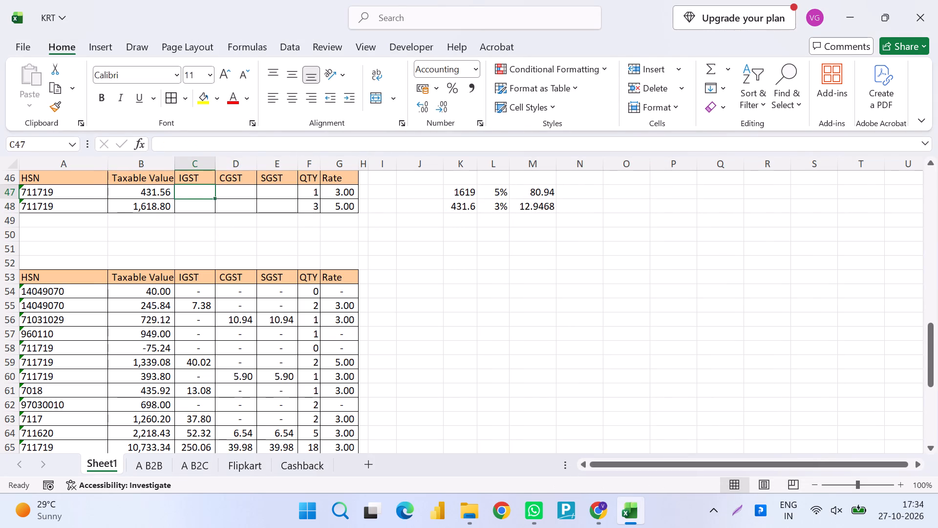
Calculate the 3% row's IGST in C47 with the formula =B47*L48.
{"action": "key", "text": "equal"}
{"action": "key", "text": "Left"}
{"action": "key", "text": "shift+asterisk"}
{"action": "key", "text": "Right"}
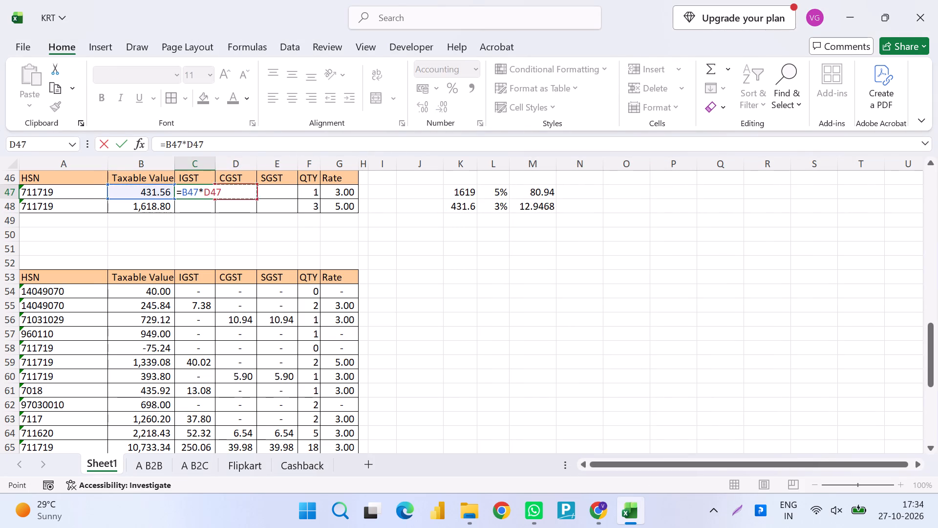
{"action": "key", "text": "Right"}
{"action": "key", "text": "Right"}
{"action": "key", "text": "Right"}
{"action": "key", "text": "Right"}
{"action": "key", "text": "Right"}
{"action": "key", "text": "Down"}
{"action": "key", "text": "Right"}
{"action": "key", "text": "Right"}
{"action": "key", "text": "Right"}
{"action": "key", "text": "Return"}
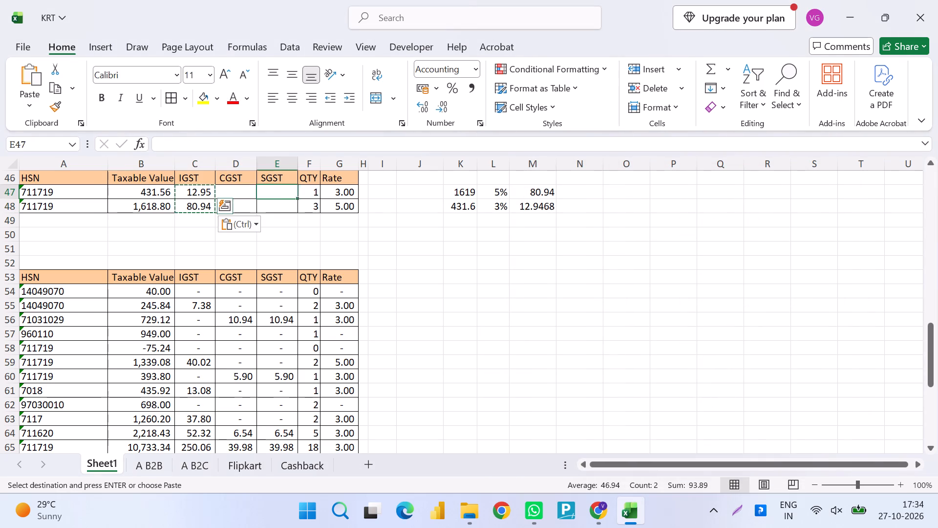
{"action": "key", "text": "Right"}
{"action": "key", "text": "Right"}
{"action": "key", "text": "Right"}
{"action": "key", "text": "Right"}
{"action": "key", "text": "Right"}
{"action": "key", "text": "Right"}
{"action": "key", "text": "Down"}
{"action": "key", "text": "ctrl+shift+Right"}
{"action": "key", "text": "ctrl+shift+Up"}
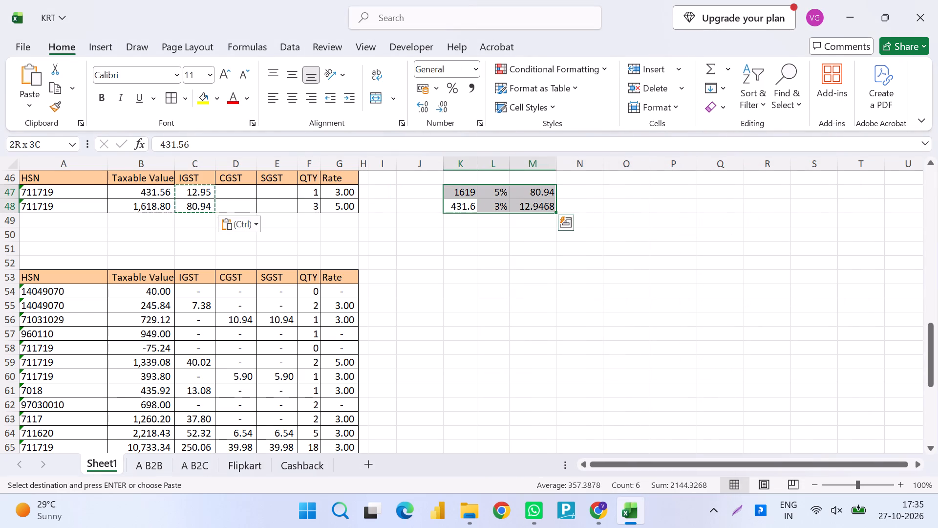
{"action": "key", "text": "Delete"}
{"action": "key", "text": "Escape"}
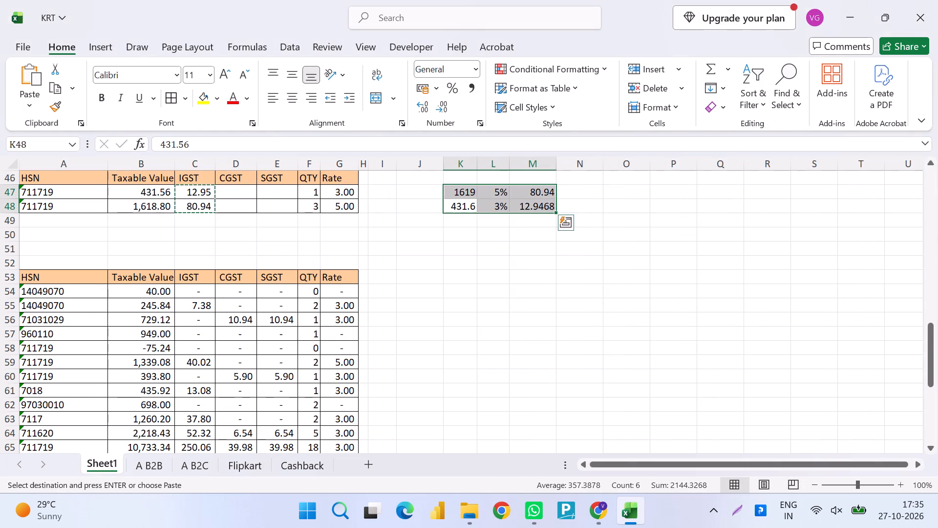
{"action": "key", "text": "Escape"}
{"action": "key", "text": "Escape"}
{"action": "key", "text": "Delete"}
Save the workbook.
{"action": "key", "text": "ctrl+s"}
{"action": "key", "text": "ctrl+Left"}
{"action": "key", "text": "ctrl+Left"}
{"action": "key", "text": "ctrl+Left"}
{"action": "key", "text": "ctrl+Left"}
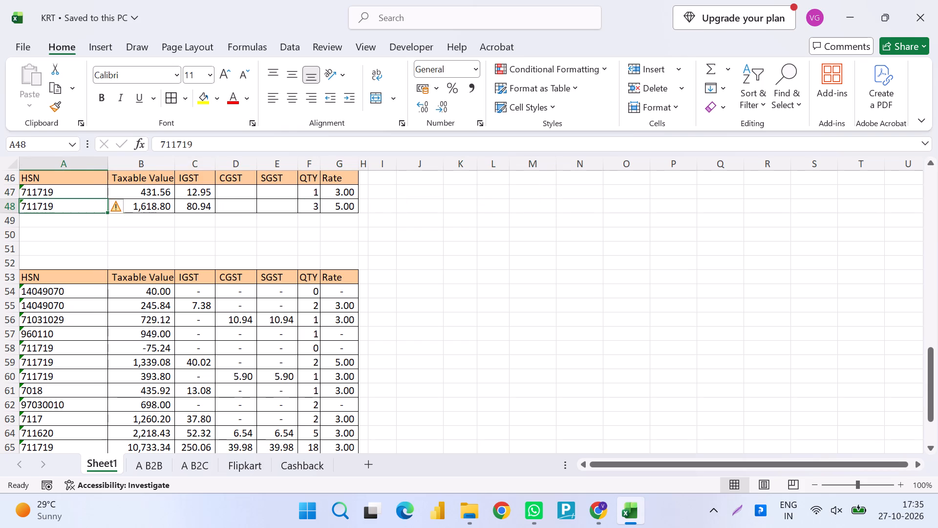
Below the lower HSN table's totals, calculate the remaining 3% taxable value in B70 with the formula =B65-B47.
{"action": "key", "text": "ctrl+Down"}
{"action": "key", "text": "ctrl+Down"}
{"action": "key", "text": "Up"}
{"action": "key", "text": "Down"}
{"action": "key", "text": "Down"}
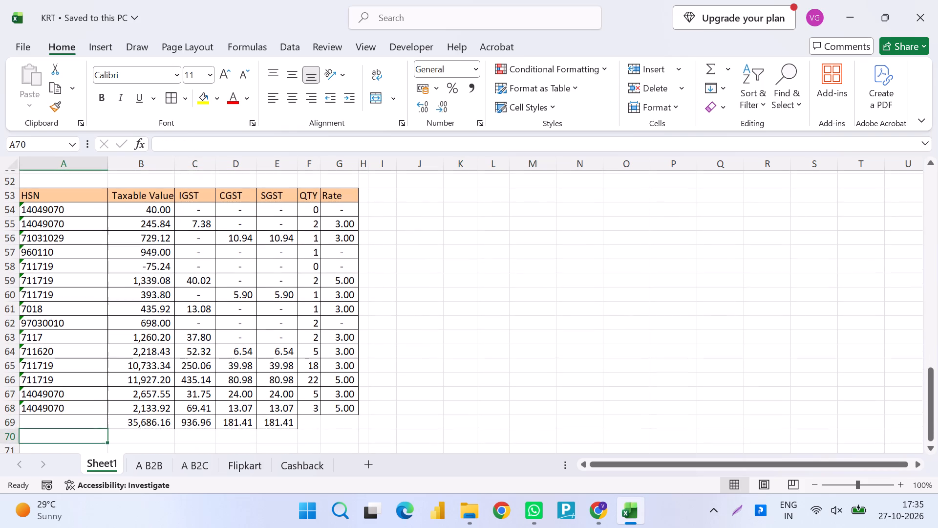
{"action": "key", "text": "Right"}
{"action": "key", "text": "equal"}
{"action": "key", "text": "Up"}
{"action": "key", "text": "Up"}
{"action": "key", "text": "Up"}
{"action": "key", "text": "Up"}
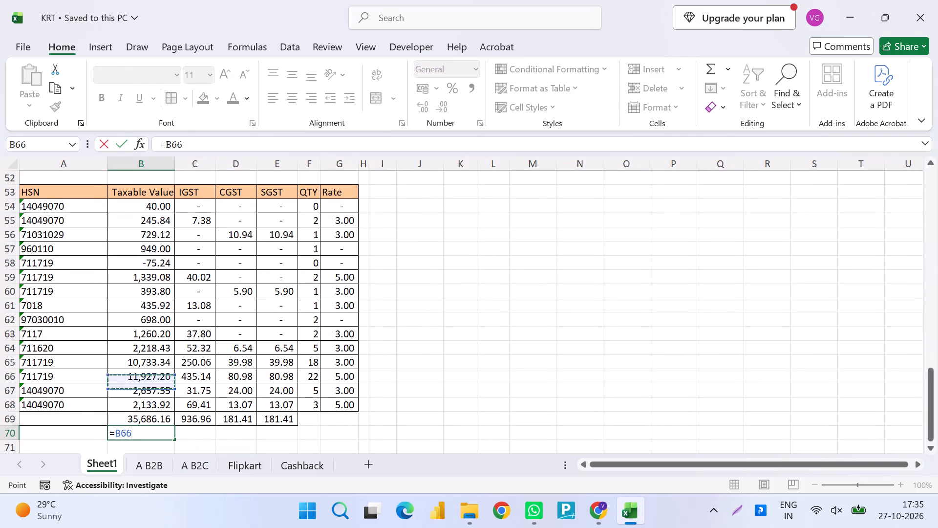
{"action": "key", "text": "Up"}
{"action": "key", "text": "minus"}
{"action": "key", "text": "ctrl+Up"}
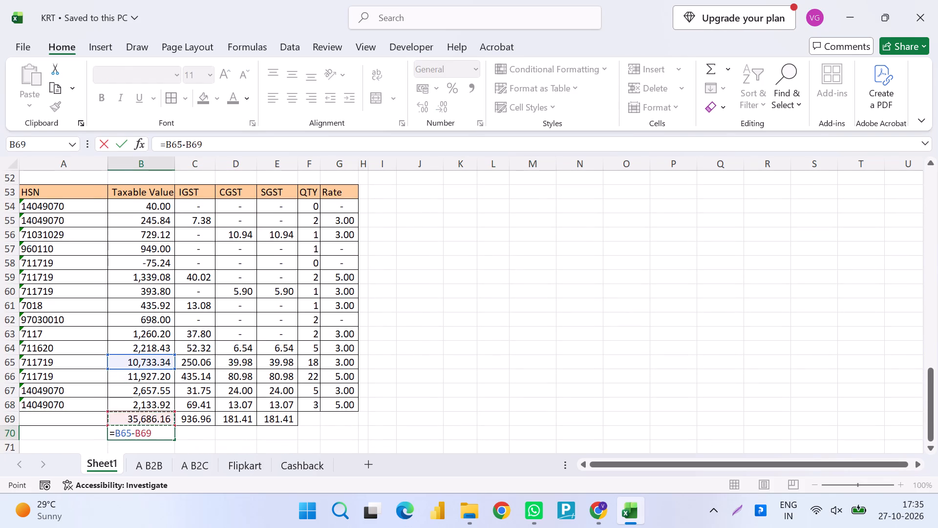
{"action": "key", "text": "ctrl+Up"}
{"action": "key", "text": "ctrl+Up"}
{"action": "key", "text": "Up"}
{"action": "key", "text": "Return"}
Fill the B70 subtraction formula across and down through B70:C71 to cover IGST and the 5% row.
{"action": "key", "text": "Up"}
{"action": "key", "text": "shift+Right"}
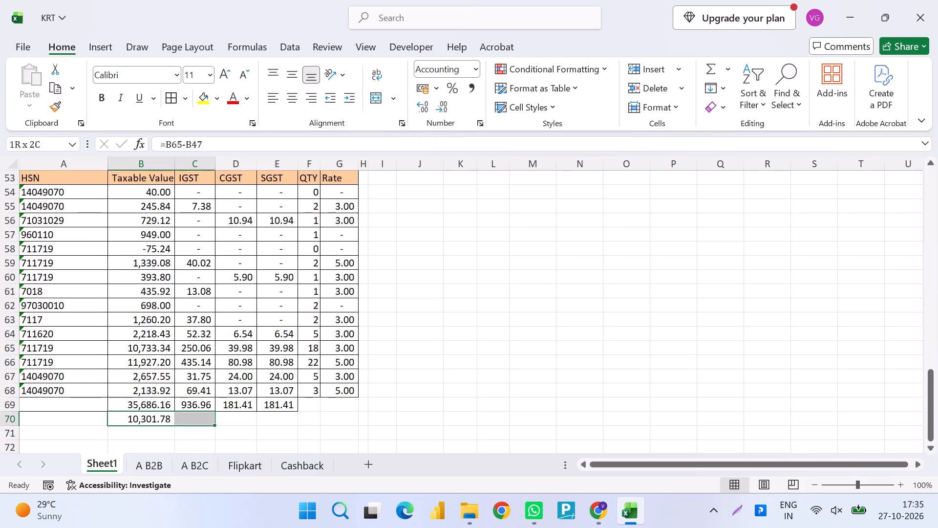
{"action": "key", "text": "shift+Down"}
{"action": "key", "text": "ctrl+r"}
{"action": "key", "text": "ctrl+d"}
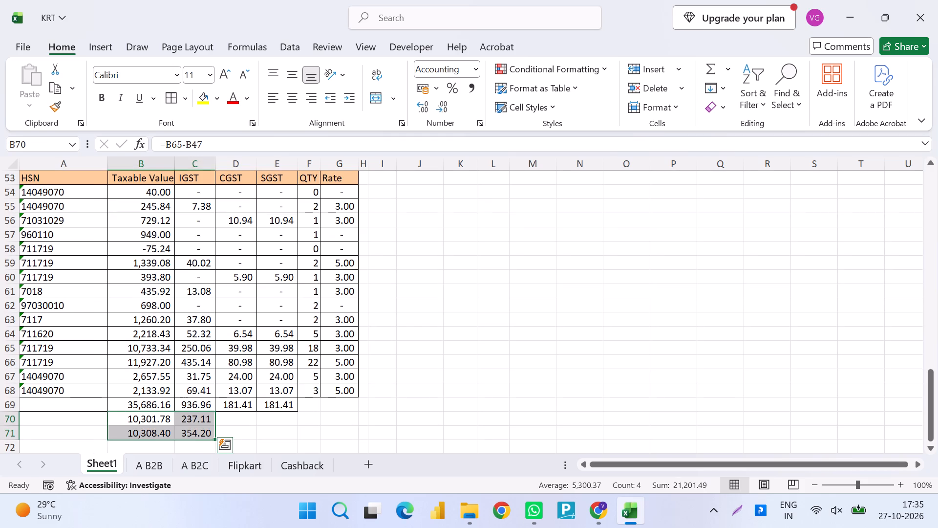
Copy the B70:C71 results and paste them as values over B65:C66 in the lower HSN table.
{"action": "key", "text": "ctrl+c"}
{"action": "key", "text": "Up"}
{"action": "key", "text": "Up"}
{"action": "key", "text": "Up"}
{"action": "key", "text": "Up"}
{"action": "key", "text": "Up"}
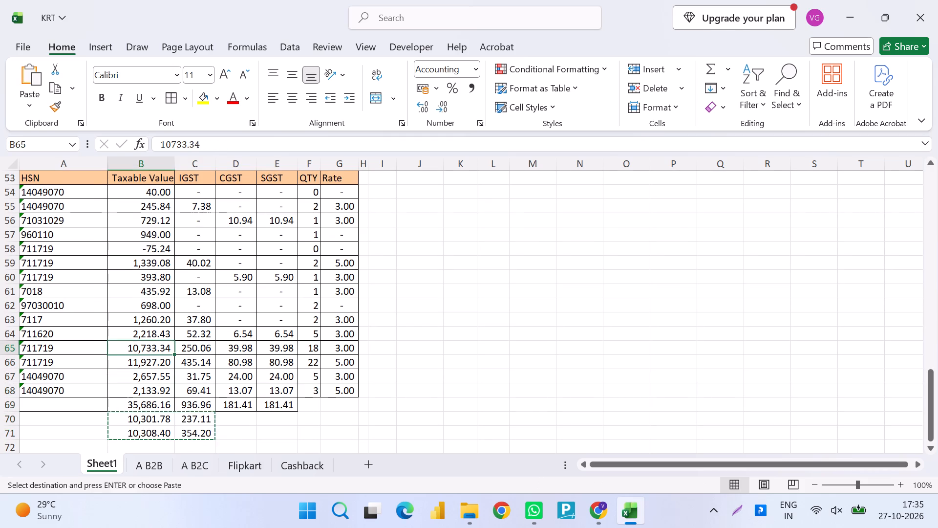
{"action": "key", "text": "ctrl+alt+v"}
{"action": "key", "text": "v"}
{"action": "key", "text": "Return"}
Delete the helper calculations in B70:C71 below the totals row and save the workbook.
{"action": "key", "text": "ctrl+Down"}
{"action": "key", "text": "Up"}
{"action": "key", "text": "shift+Right"}
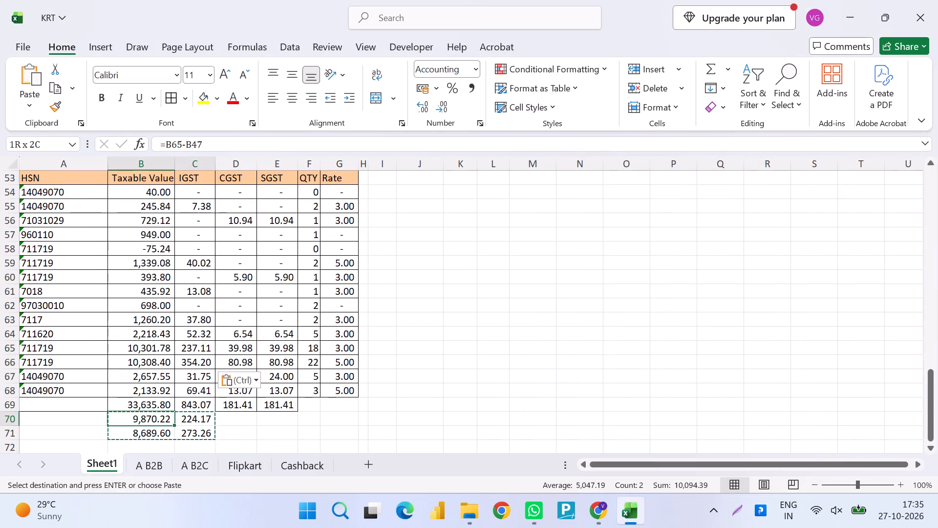
{"action": "key", "text": "shift+Down"}
{"action": "key", "text": "Delete"}
{"action": "key", "text": "ctrl+s"}
Delete the three blank rows 50 to 52 between the two HSN tables.
{"action": "key", "text": "ctrl+Up"}
{"action": "key", "text": "ctrl+Up"}
{"action": "key", "text": "ctrl+Up"}
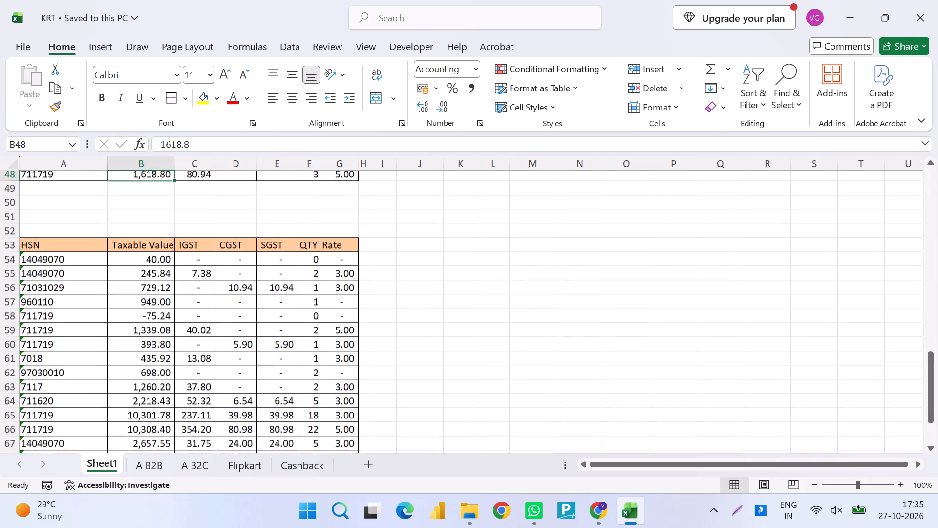
{"action": "key", "text": "Down"}
{"action": "key", "text": "Down"}
{"action": "key", "text": "shift+space"}
{"action": "key", "text": "shift+Down"}
{"action": "key", "text": "shift+Down"}
{"action": "key", "text": "ctrl+minus"}
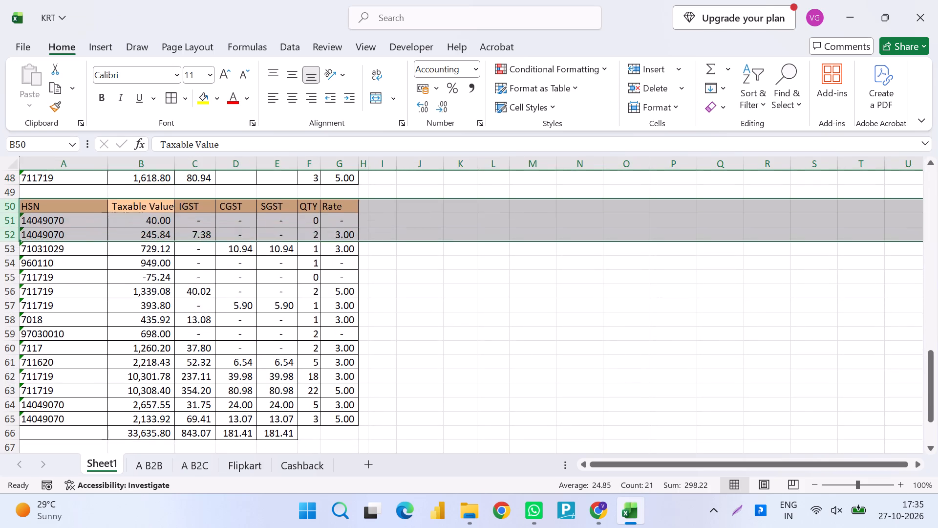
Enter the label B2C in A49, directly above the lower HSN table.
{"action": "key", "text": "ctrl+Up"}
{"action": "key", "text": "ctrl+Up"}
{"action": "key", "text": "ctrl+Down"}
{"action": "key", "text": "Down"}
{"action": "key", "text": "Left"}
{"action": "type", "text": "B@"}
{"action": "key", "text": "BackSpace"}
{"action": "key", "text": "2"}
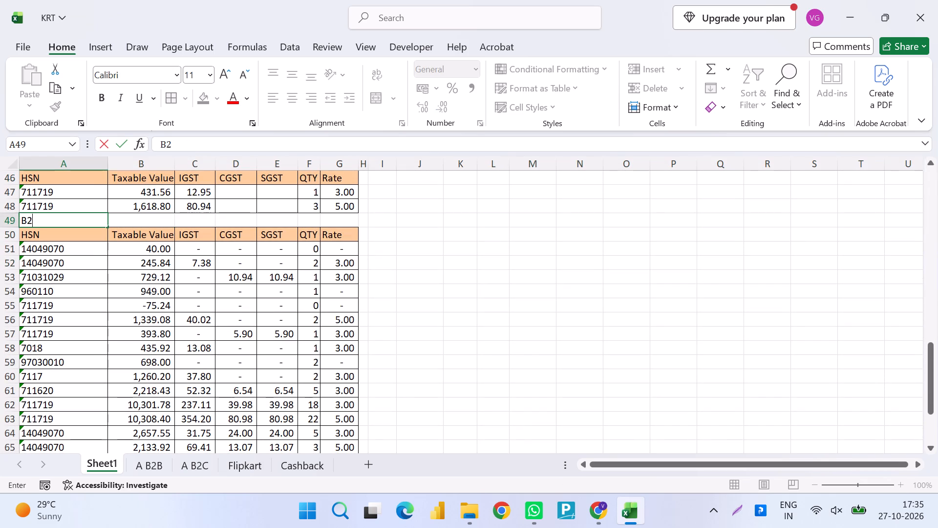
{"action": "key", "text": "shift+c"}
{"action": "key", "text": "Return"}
Enter the label B2B in A45, directly above the upper HSN table.
{"action": "key", "text": "Up"}
{"action": "key", "text": "Up"}
{"action": "key", "text": "Up"}
{"action": "key", "text": "Up"}
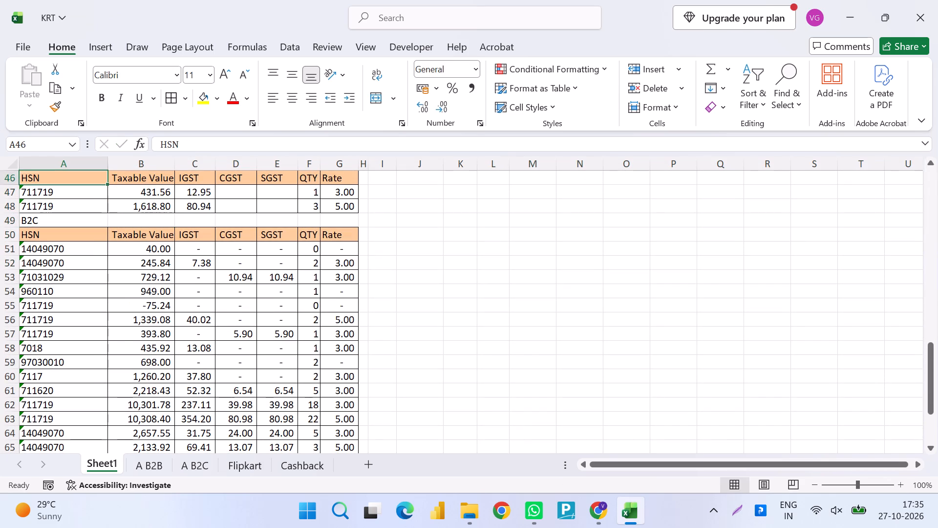
{"action": "key", "text": "Up"}
{"action": "key", "text": "shift+b"}
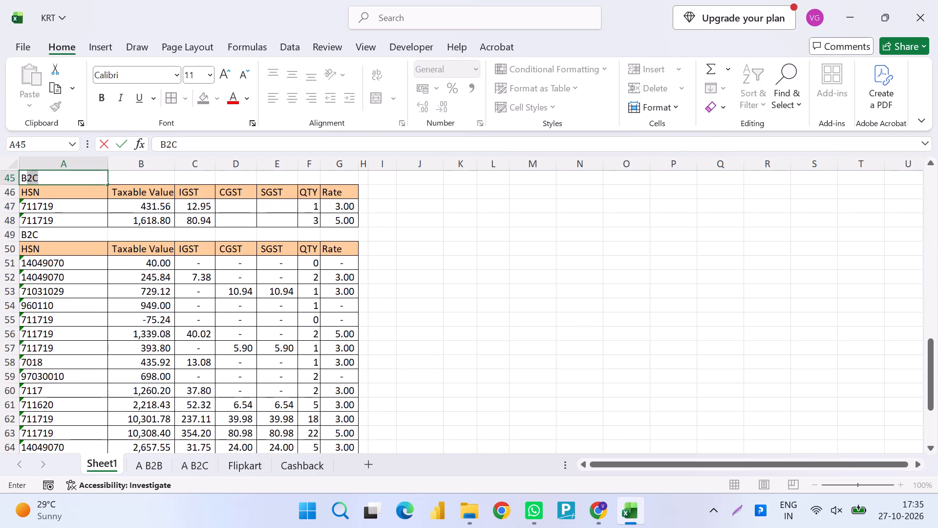
{"action": "key", "text": "2"}
{"action": "key", "text": "shift+b"}
{"action": "key", "text": "Return"}
Make the B2B label in A45 bold with a yellow fill.
{"action": "key", "text": "Up"}
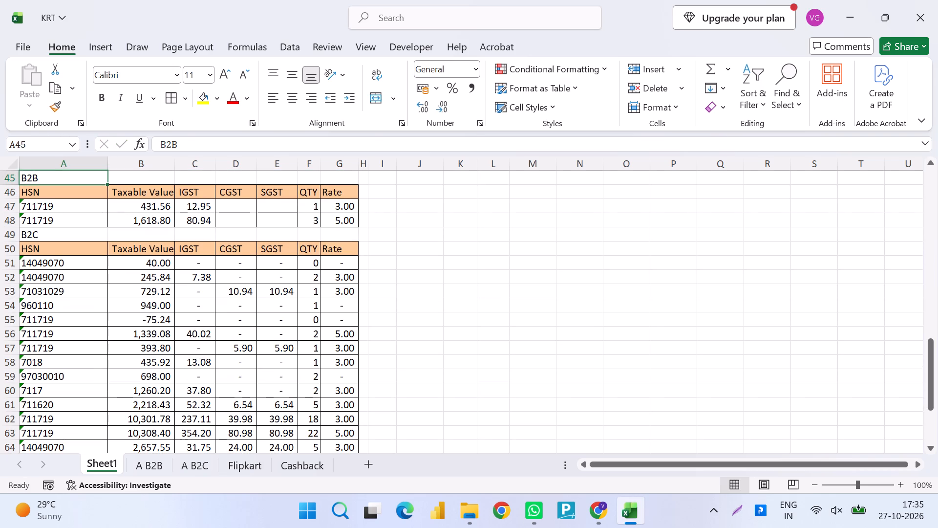
{"action": "key", "text": "ctrl+b"}
{"action": "left_click", "coordinate": [204, 99]}
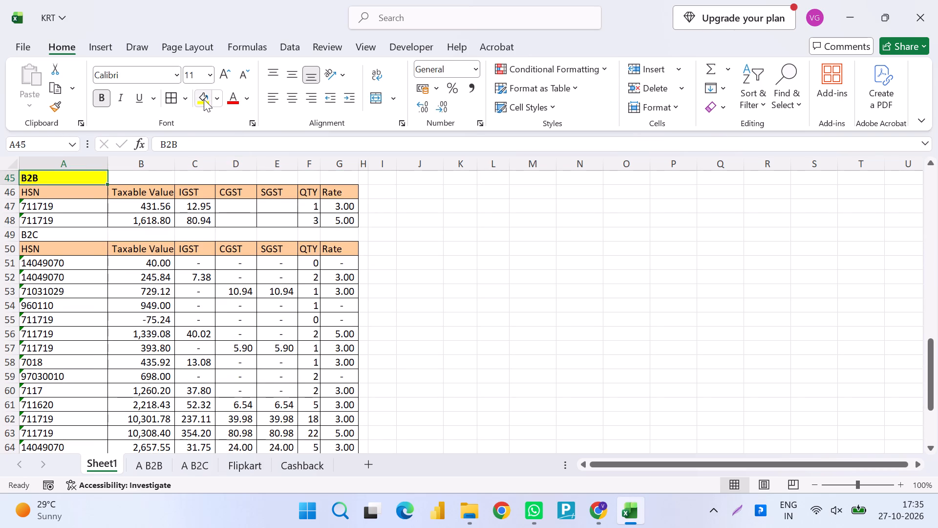
Copy the formatted label from A45 to A49, change its text to B2C, and save the workbook.
{"action": "key", "text": "ctrl+c"}
{"action": "key", "text": "Down"}
{"action": "key", "text": "Down"}
{"action": "key", "text": "Down"}
{"action": "key", "text": "Down"}
{"action": "key", "text": "Return"}
{"action": "key", "text": "F2"}
{"action": "key", "text": "BackSpace"}
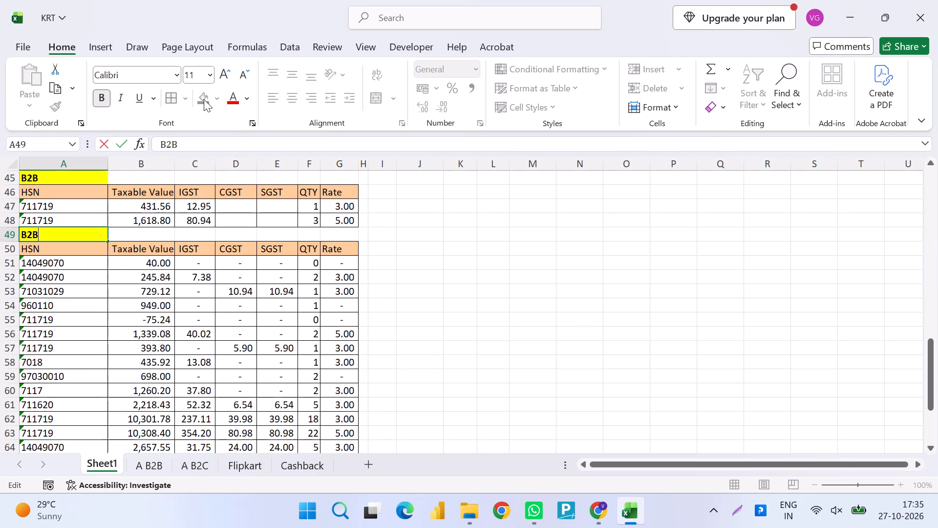
{"action": "key", "text": "shift+c"}
{"action": "key", "text": "Return"}
{"action": "key", "text": "ctrl+s"}
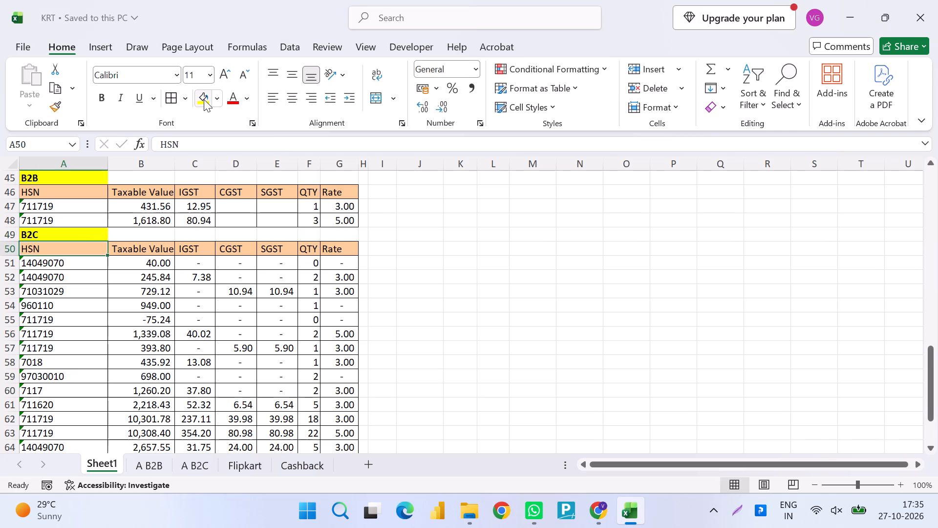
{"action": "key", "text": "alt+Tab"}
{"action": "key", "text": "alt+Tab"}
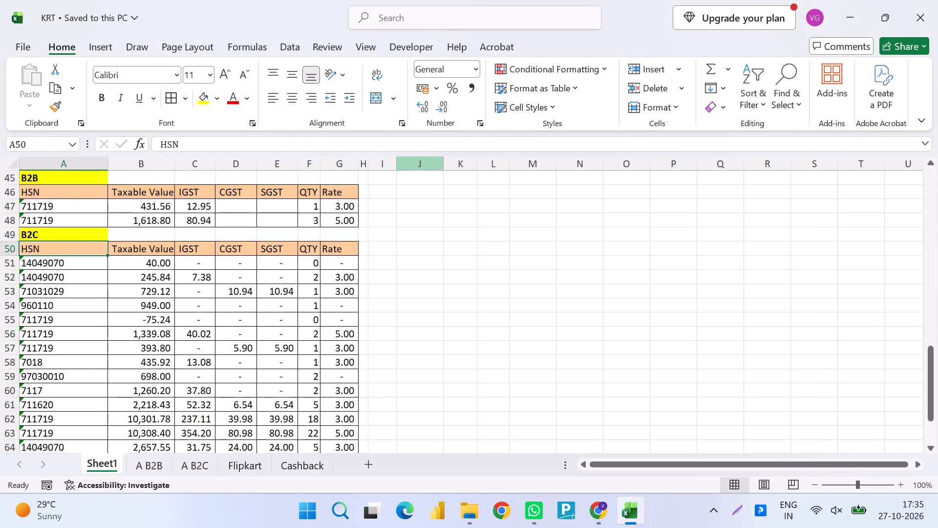
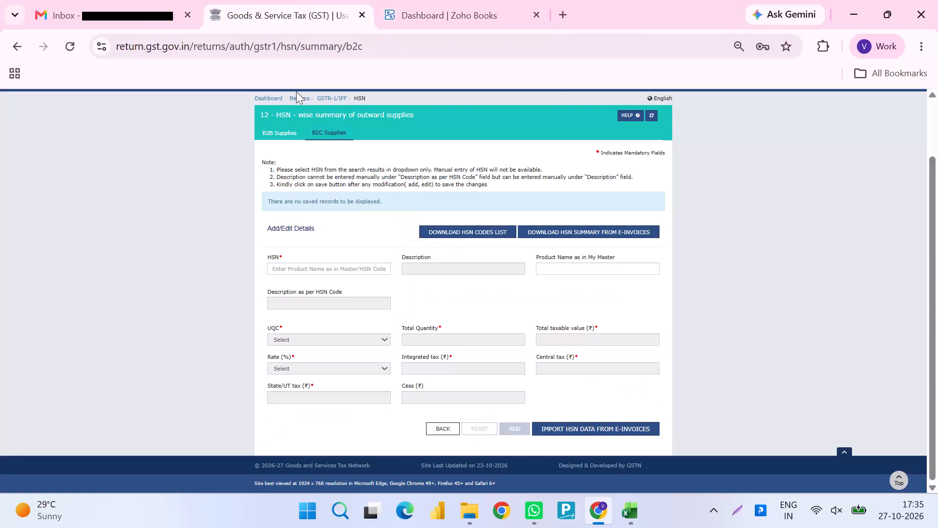
In the B2B Supplies section of table 12, start a record with HSN 711719 from A47 and UQC PCS-PIECES.
{"action": "left_click", "coordinate": [275, 130]}
{"action": "key", "text": "alt+Tab"}
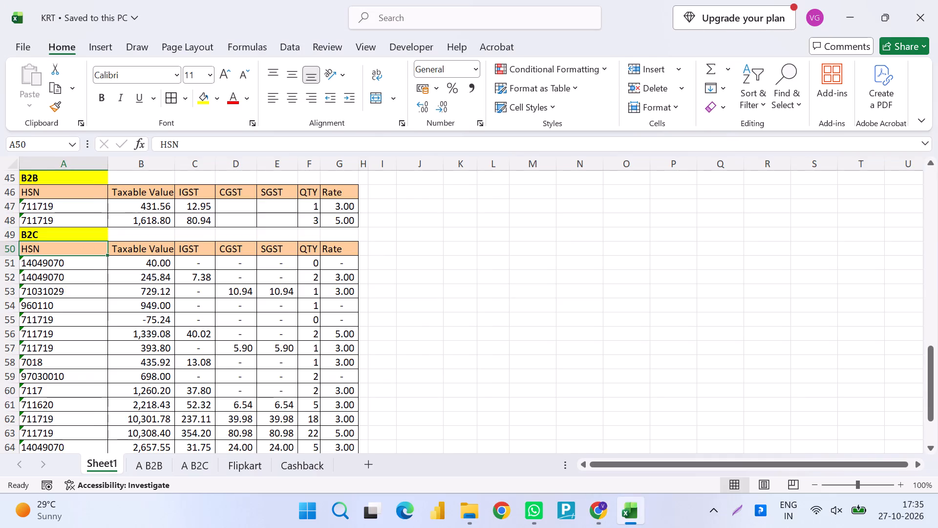
{"action": "key", "text": "Up"}
{"action": "key", "text": "Up"}
{"action": "key", "text": "Up"}
{"action": "key", "text": "ctrl+c"}
{"action": "key", "text": "alt+Tab"}
{"action": "left_click", "coordinate": [314, 332]}
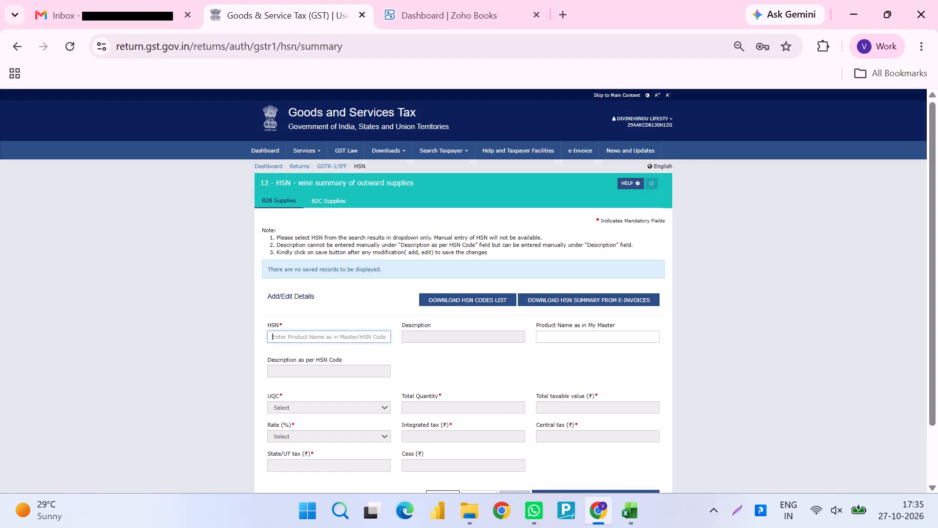
{"action": "key", "text": "ctrl+v"}
{"action": "left_click", "coordinate": [309, 348]}
{"action": "key", "text": "Tab"}
{"action": "key", "text": "Tab"}
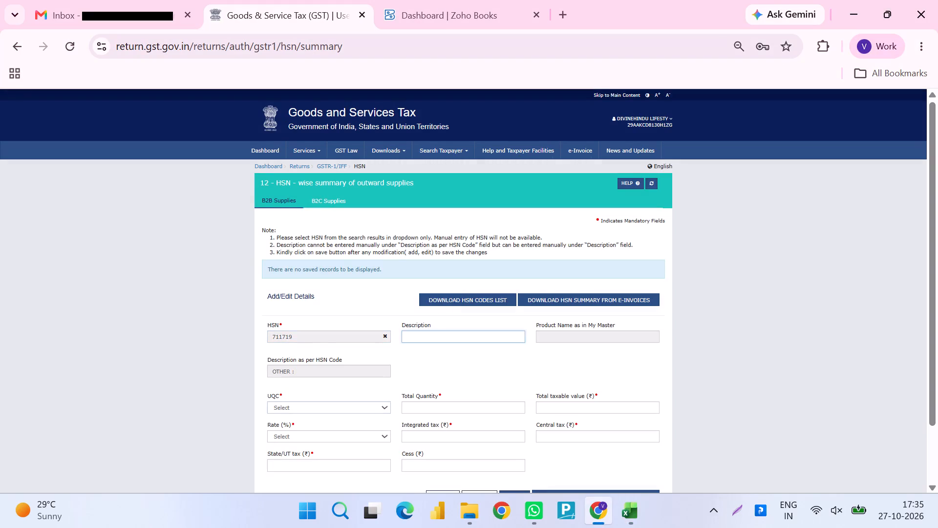
{"action": "key", "text": "Tab"}
{"action": "key", "text": "shift+Tab"}
{"action": "type", "text": "pcs"}
{"action": "key", "text": "Tab"}
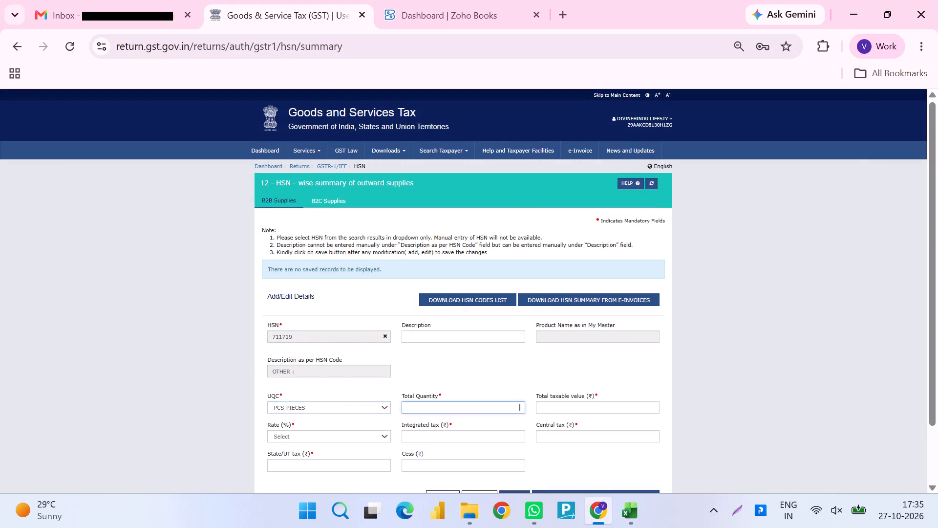
Enter total quantity 1 and total taxable value 431.56 from workbook row 47 in the B2B record.
{"action": "key", "text": "alt+Tab"}
{"action": "key", "text": "alt+Tab"}
{"action": "key", "text": "1"}
{"action": "key", "text": "Tab"}
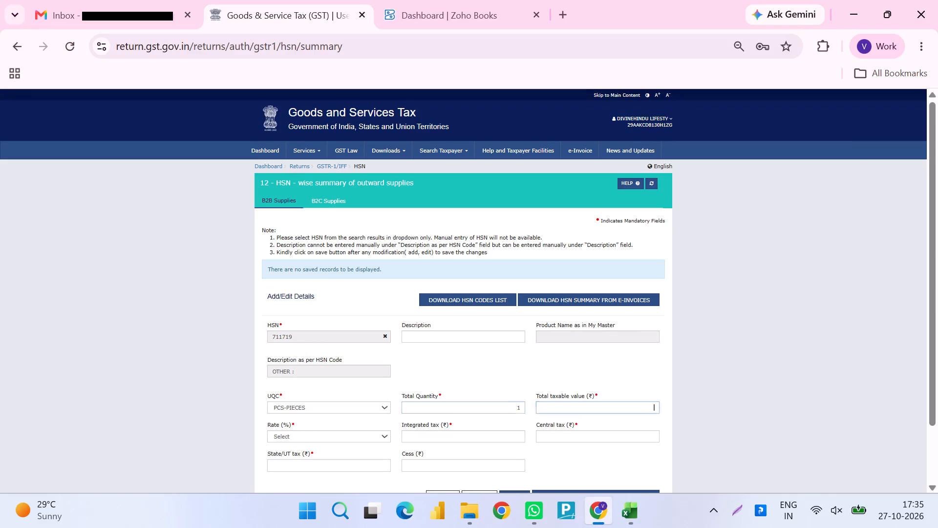
{"action": "key", "text": "alt+Tab"}
{"action": "key", "text": "Right"}
{"action": "key", "text": "ctrl+c"}
{"action": "key", "text": "alt+Tab"}
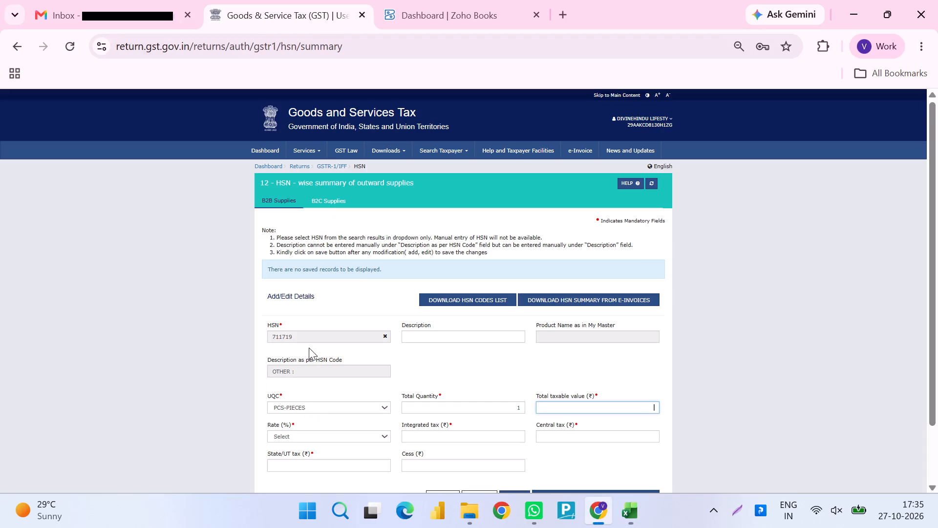
{"action": "type", "text": "431.56"}
{"action": "key", "text": "Tab"}
Set the B2B record's rate to 3% and integrated tax to 12.95, and add the record.
{"action": "key", "text": "alt+Tab"}
{"action": "key", "text": "alt+Tab"}
{"action": "key", "text": "3"}
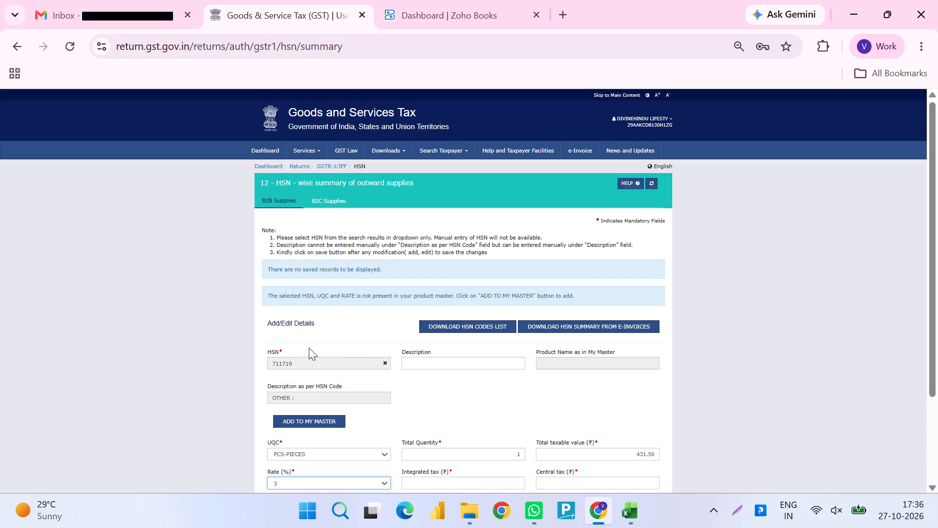
{"action": "key", "text": "Tab"}
{"action": "scroll", "coordinate": [309, 348], "scroll_direction": "down", "scroll_amount": 3}
{"action": "key", "text": "alt+Tab"}
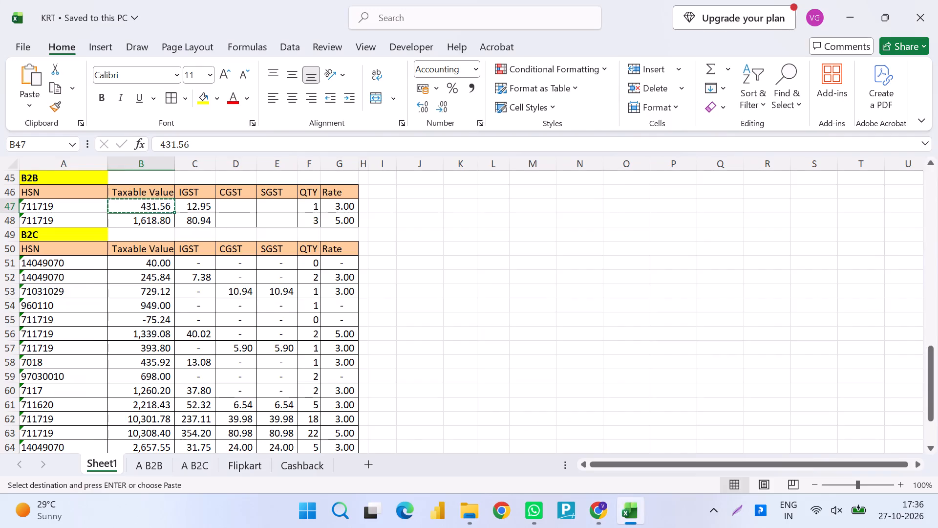
{"action": "key", "text": "alt+Tab"}
{"action": "type", "text": "12.95"}
{"action": "key", "text": "Tab"}
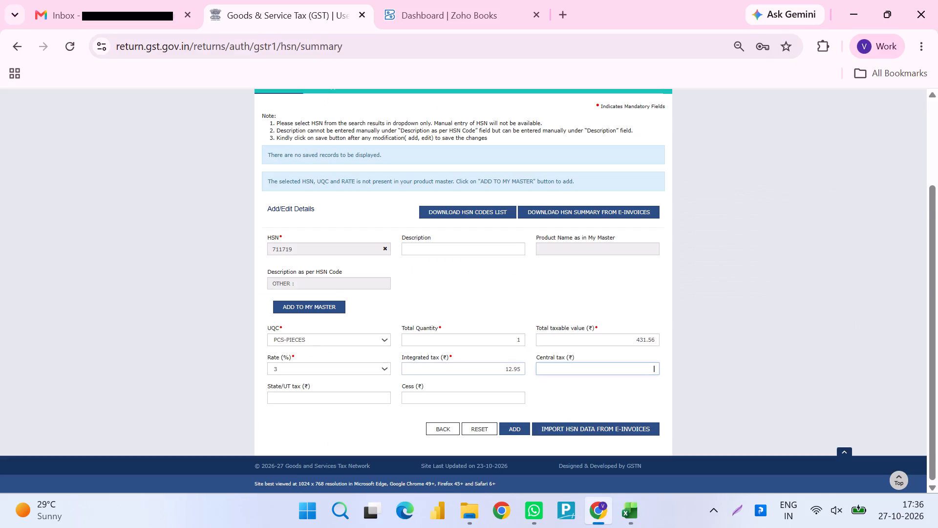
{"action": "key", "text": "Tab"}
{"action": "key", "text": "Tab"}
{"action": "key", "text": "Tab"}
{"action": "key", "text": "Tab"}
{"action": "key", "text": "Tab"}
{"action": "key", "text": "Return"}
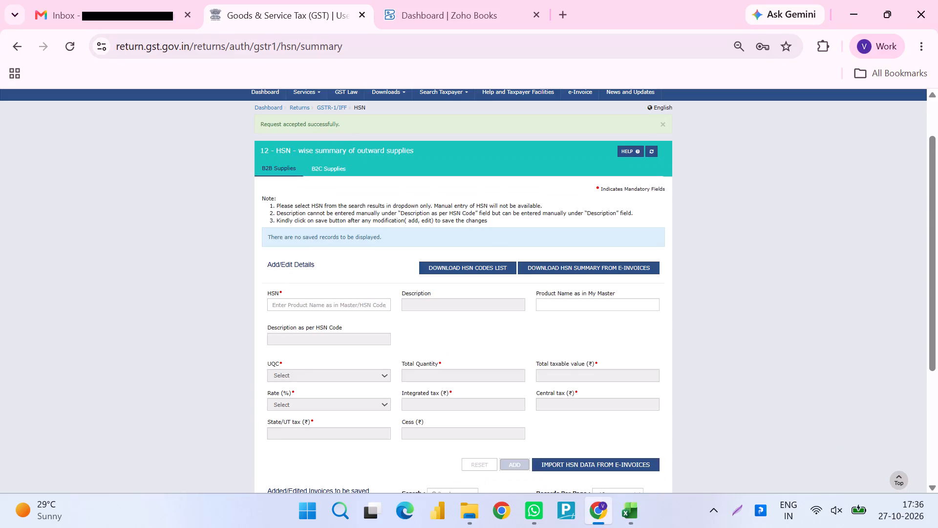
Start a second B2B record with HSN 711719 from A48 and UQC PCS-PIECES.
{"action": "key", "text": "alt+Tab"}
{"action": "key", "text": "Down"}
{"action": "key", "text": "Left"}
{"action": "key", "text": "ctrl+c"}
{"action": "key", "text": "alt+Tab"}
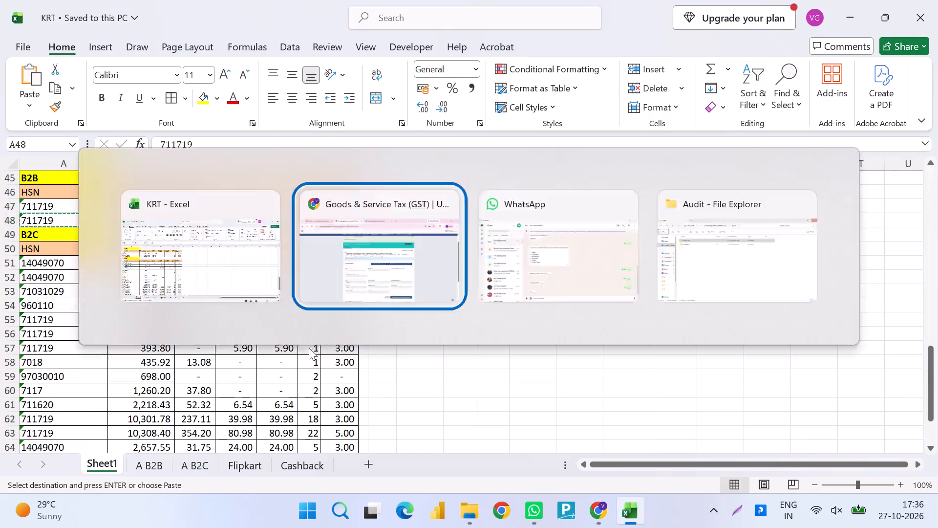
{"action": "left_click", "coordinate": [368, 278]}
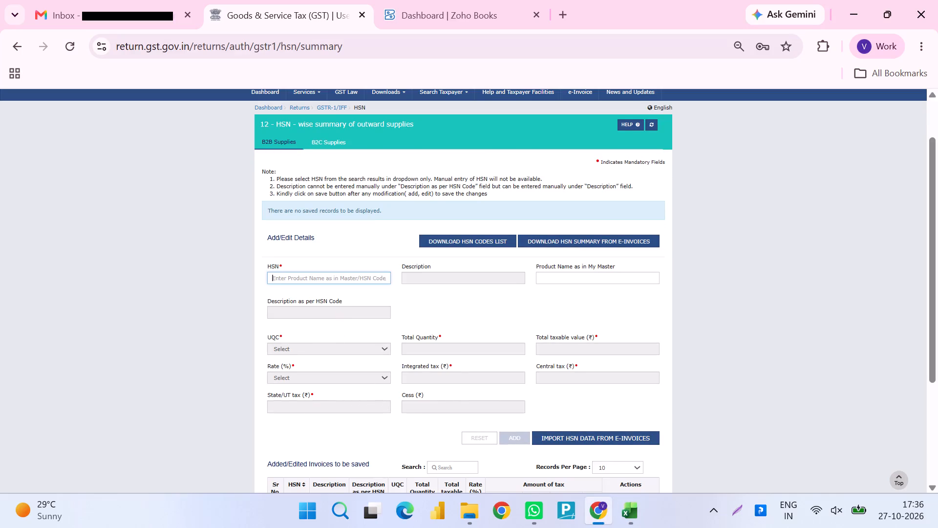
{"action": "key", "text": "ctrl+v"}
{"action": "key", "text": "Down"}
{"action": "key", "text": "Return"}
{"action": "key", "text": "Tab"}
{"action": "key", "text": "Tab"}
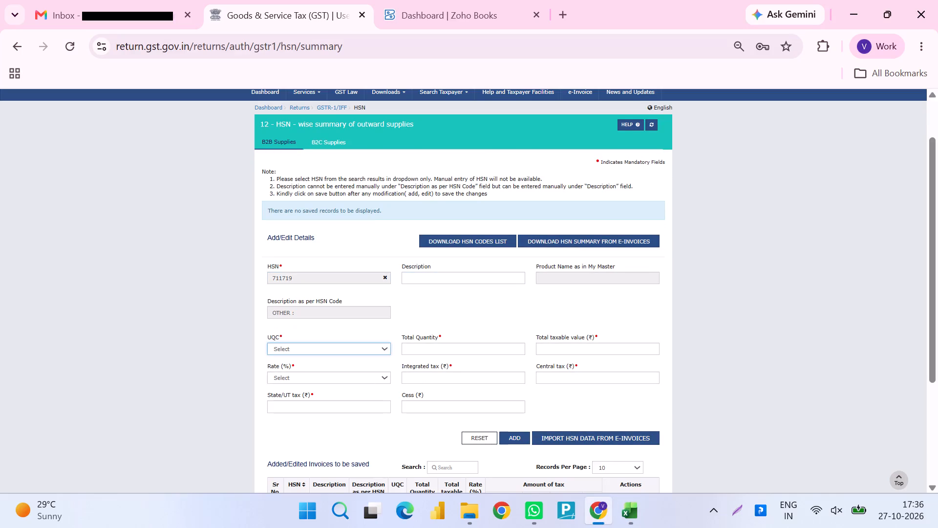
{"action": "key", "text": "alt+Tab"}
{"action": "key", "text": "alt+Tab"}
{"action": "type", "text": "pcs"}
{"action": "key", "text": "Tab"}
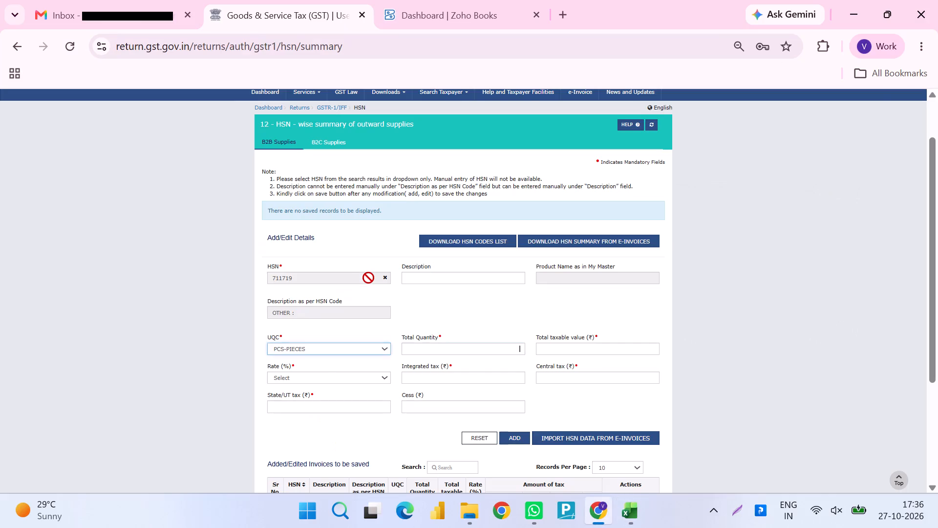
Enter total quantity 3 and total taxable value 1,618.80 from workbook row 48 in the second B2B record.
{"action": "key", "text": "alt+Tab"}
{"action": "key", "text": "Right"}
{"action": "key", "text": "Right"}
{"action": "key", "text": "alt+Tab"}
{"action": "key", "text": "3"}
{"action": "key", "text": "Tab"}
{"action": "key", "text": "alt+Tab"}
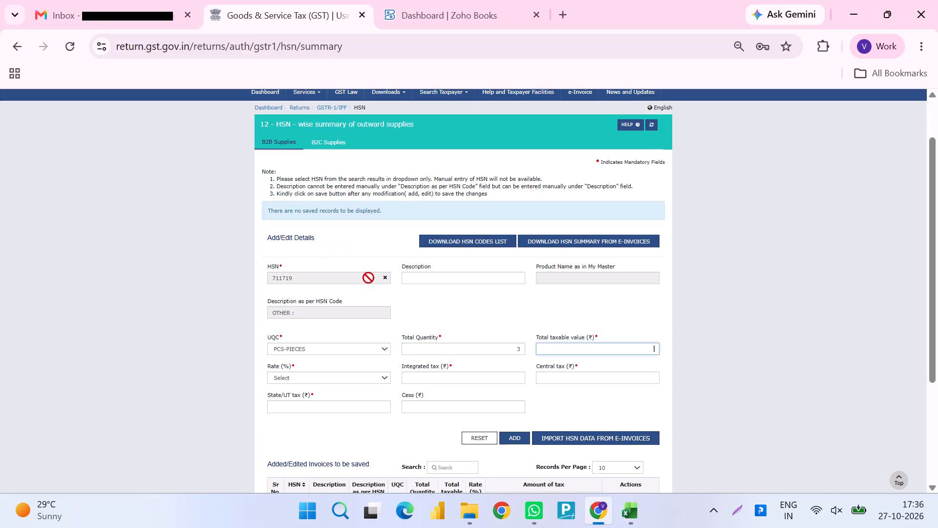
{"action": "key", "text": "Right"}
{"action": "key", "text": "Right"}
{"action": "key", "text": "Right"}
{"action": "key", "text": "Left"}
{"action": "key", "text": "alt+Tab"}
{"action": "key", "text": "1"}
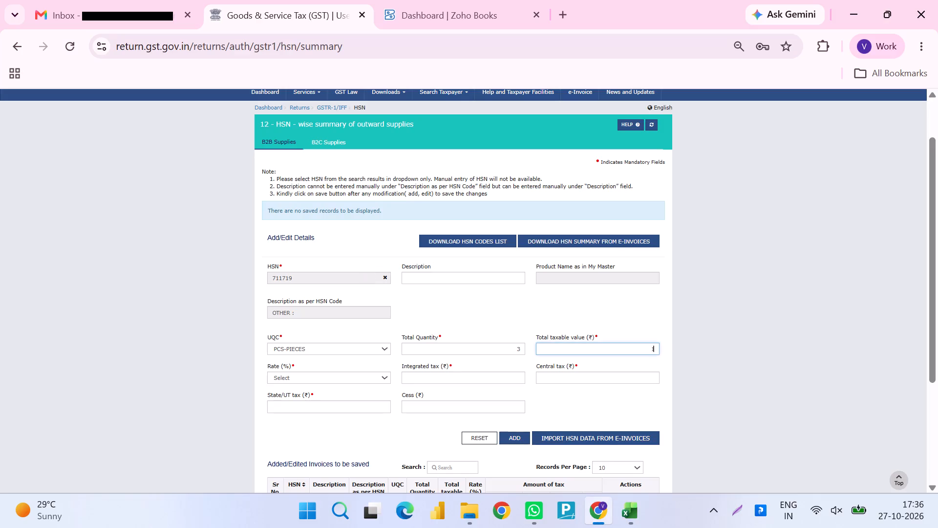
{"action": "type", "text": "618.8"}
{"action": "key", "text": "alt+Tab"}
{"action": "key", "text": "alt+Tab"}
{"action": "key", "text": "Tab"}
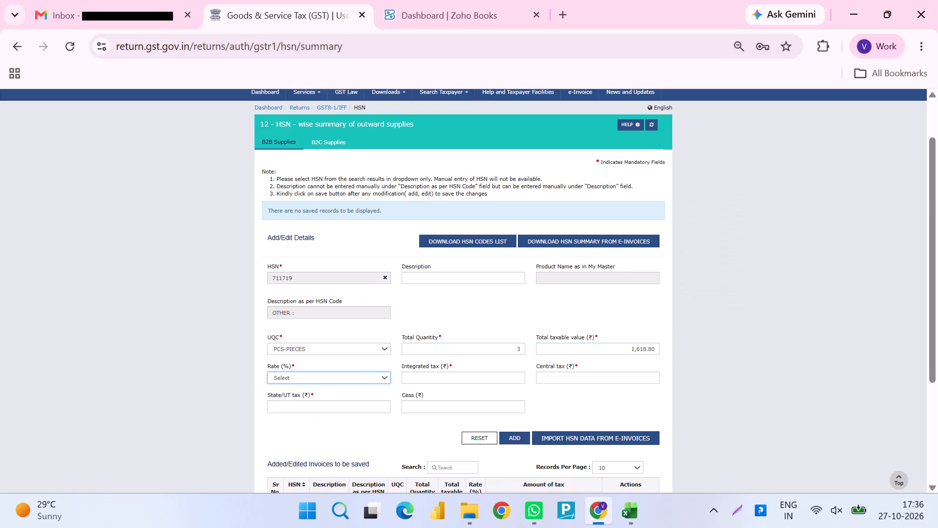
Set the second B2B record's rate to 5%.
{"action": "key", "text": "Tab"}
{"action": "key", "text": "Left"}
{"action": "key", "text": "alt+Tab"}
{"action": "key", "text": "alt+Tab"}
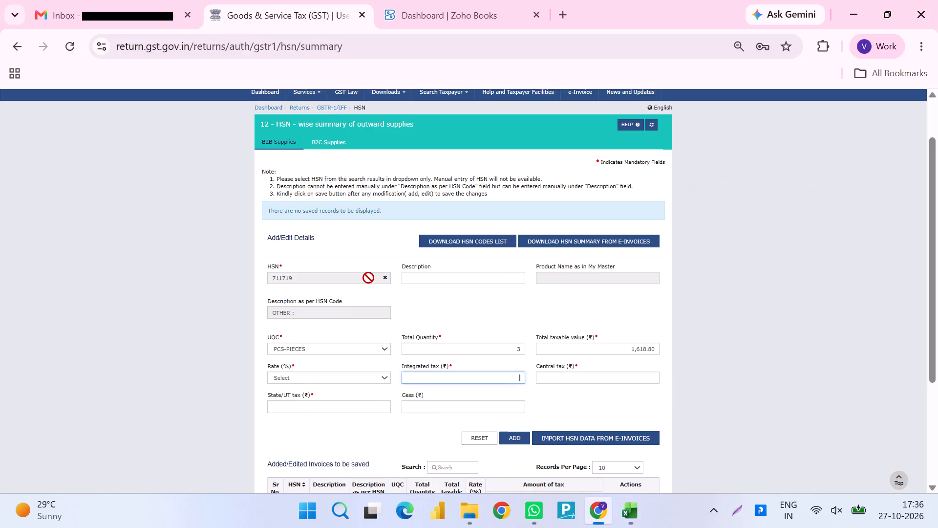
{"action": "key", "text": "shift+Tab"}
{"action": "key", "text": "5"}
{"action": "key", "text": "Tab"}
Enter integrated tax 80.94 and 0 for central tax, state tax and cess, and add the second B2B record.
{"action": "key", "text": "alt+Tab"}
{"action": "key", "text": "Right"}
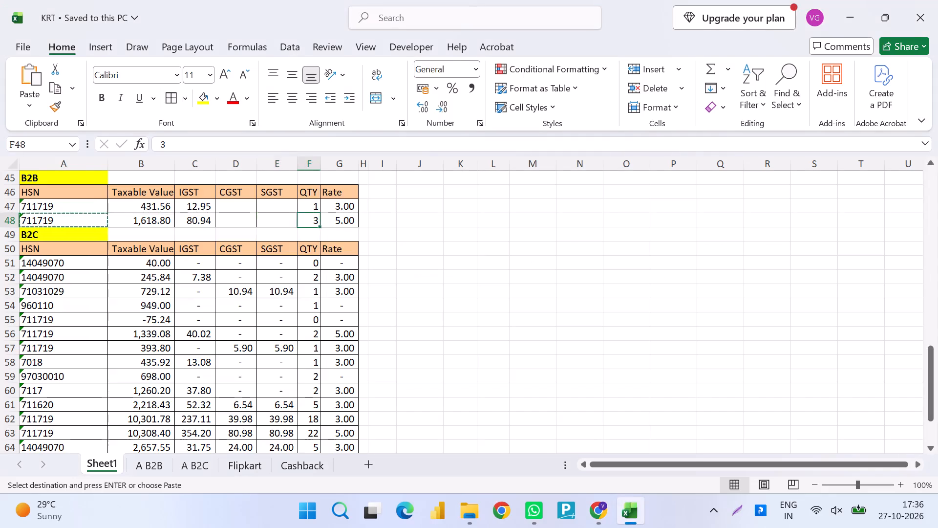
{"action": "key", "text": "Left"}
{"action": "key", "text": "Left"}
{"action": "key", "text": "Left"}
{"action": "key", "text": "alt+Tab"}
{"action": "type", "text": "80.94"}
{"action": "key", "text": "Tab"}
{"action": "key", "text": "0"}
{"action": "key", "text": "Tab"}
{"action": "key", "text": "0"}
{"action": "key", "text": "Tab"}
{"action": "key", "text": "0"}
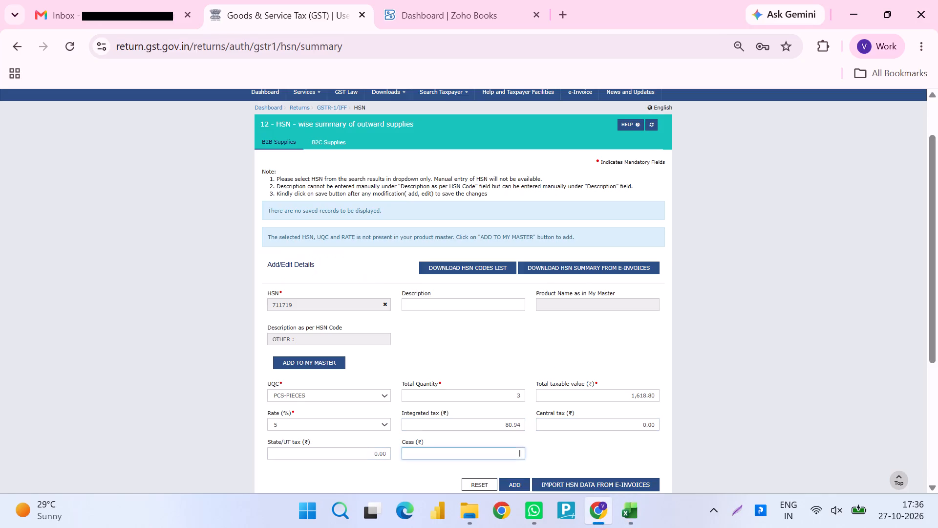
{"action": "key", "text": "Tab"}
{"action": "key", "text": "Tab"}
{"action": "key", "text": "Return"}
Save the two added B2B HSN records in table 12.
{"action": "scroll", "coordinate": [368, 278], "scroll_direction": "down", "scroll_amount": 5}
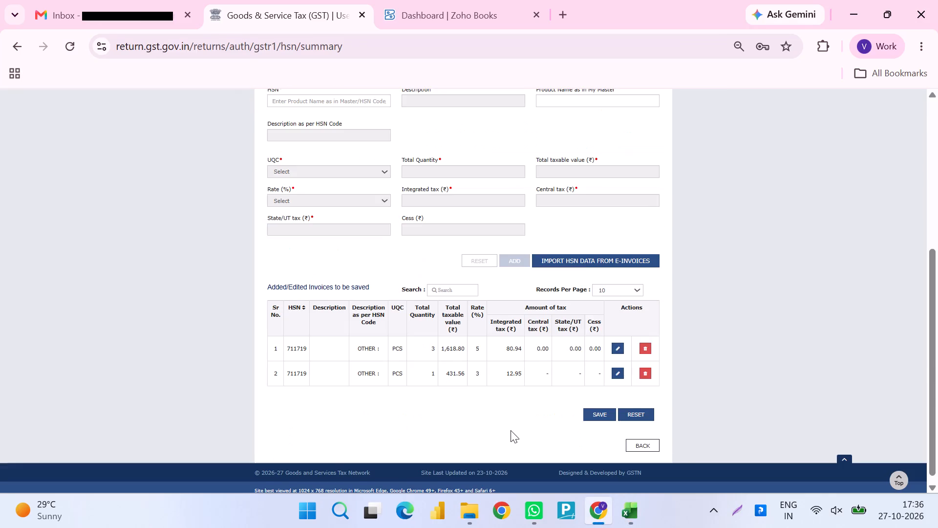
{"action": "left_click", "coordinate": [602, 406]}
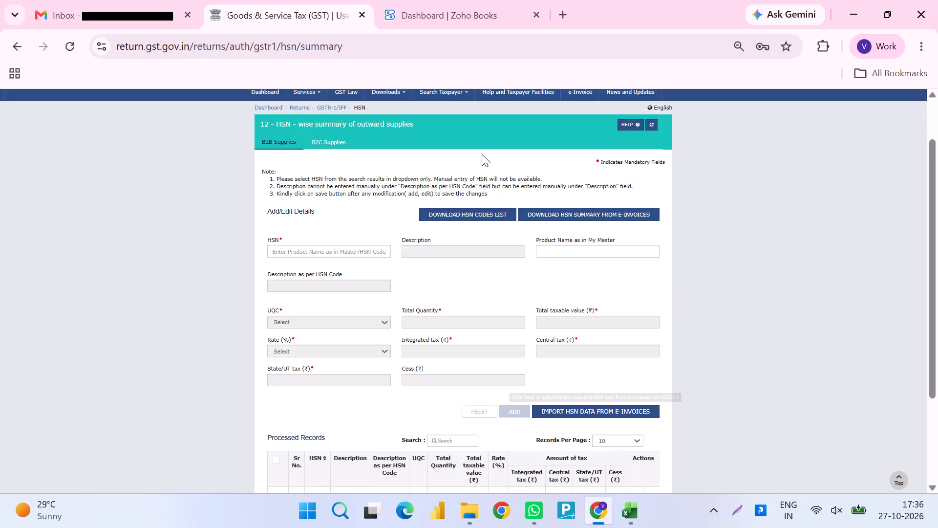
Open the B2C Supplies section of table 12.
{"action": "left_click", "coordinate": [312, 139]}
Return to the workbook's B2C HSN table, select its HSN codes from A51 down, and save the workbook.
{"action": "key", "text": "alt+Tab"}
{"action": "key", "text": "Down"}
{"action": "key", "text": "Down"}
{"action": "key", "text": "Down"}
{"action": "key", "text": "Left"}
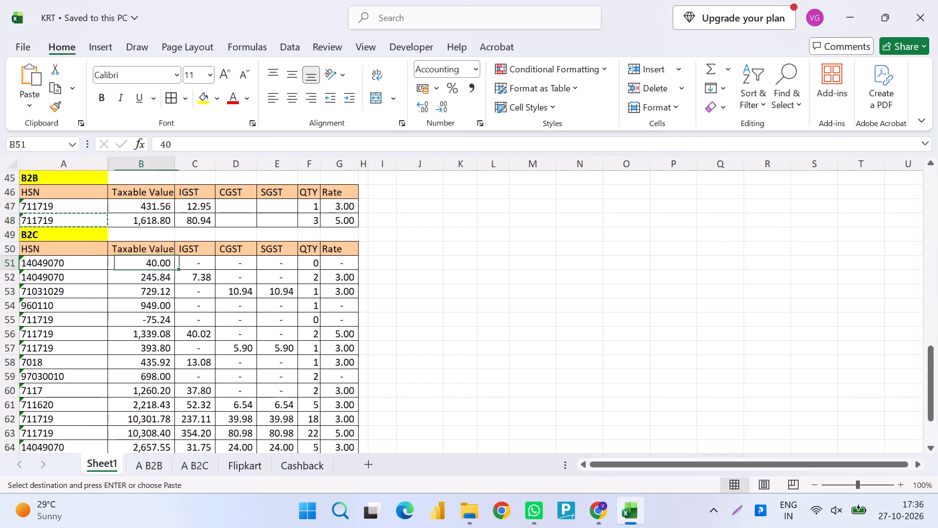
{"action": "key", "text": "Left"}
{"action": "key", "text": "Left"}
{"action": "key", "text": "ctrl+shift+Down"}
{"action": "key", "text": "Escape"}
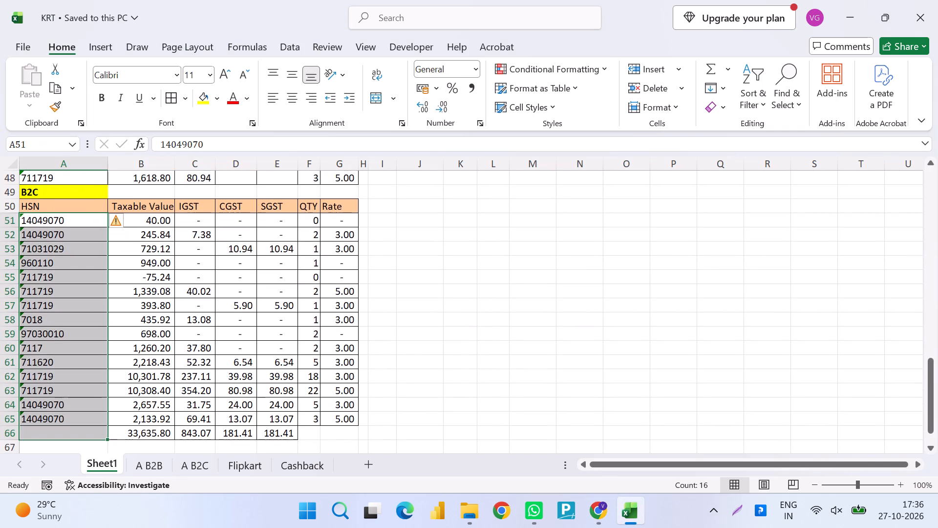
{"action": "key", "text": "ctrl+s"}
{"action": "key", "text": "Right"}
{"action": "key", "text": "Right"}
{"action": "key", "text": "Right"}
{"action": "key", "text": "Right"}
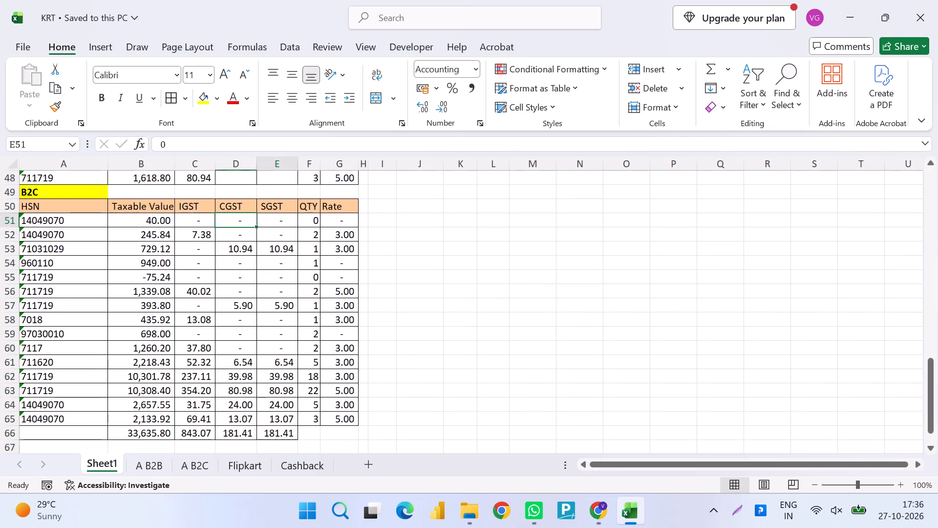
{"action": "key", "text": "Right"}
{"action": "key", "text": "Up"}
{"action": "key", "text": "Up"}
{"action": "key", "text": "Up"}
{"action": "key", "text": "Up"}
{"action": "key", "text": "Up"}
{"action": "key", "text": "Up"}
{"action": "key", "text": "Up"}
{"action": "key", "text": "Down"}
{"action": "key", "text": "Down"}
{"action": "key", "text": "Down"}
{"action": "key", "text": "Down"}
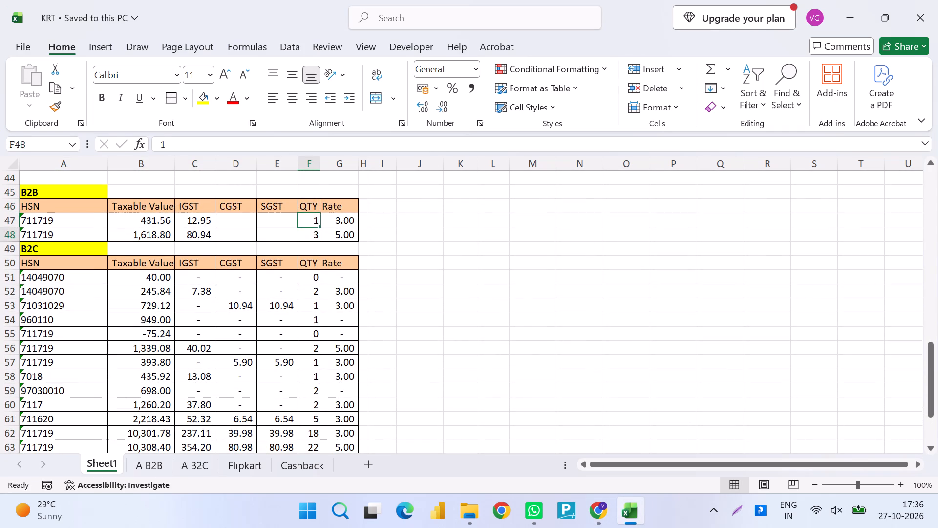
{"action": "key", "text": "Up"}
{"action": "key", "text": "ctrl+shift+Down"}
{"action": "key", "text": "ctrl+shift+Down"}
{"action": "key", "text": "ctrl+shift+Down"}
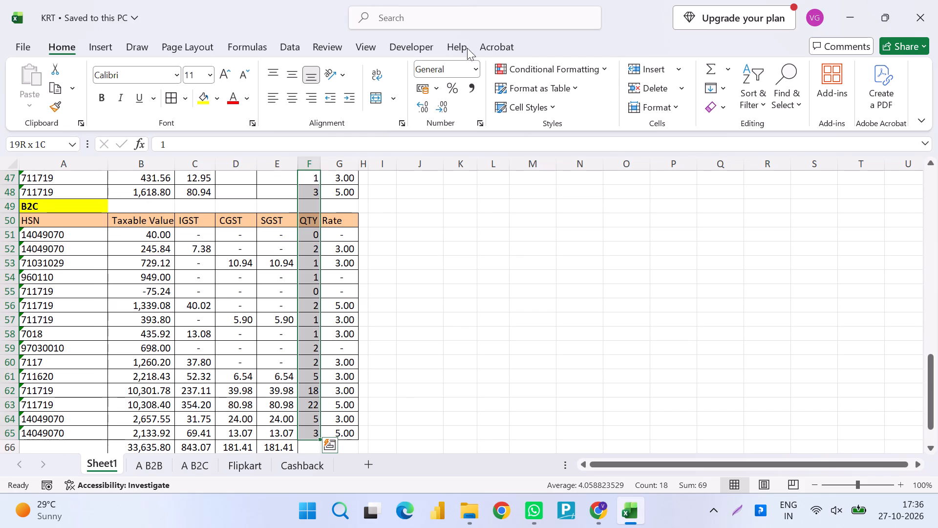
Apply the percentage number format to the Rate column cells G47:G65 across the B2B and B2C tables.
{"action": "scroll", "coordinate": [490, 236], "scroll_direction": "up", "scroll_amount": 1}
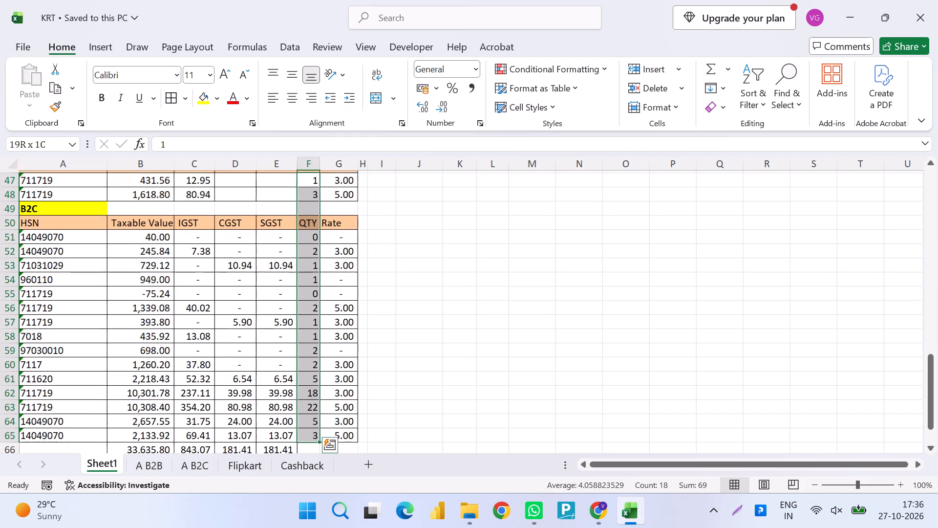
{"action": "scroll", "coordinate": [490, 236], "scroll_direction": "up", "scroll_amount": 1}
{"action": "left_click", "coordinate": [348, 202]}
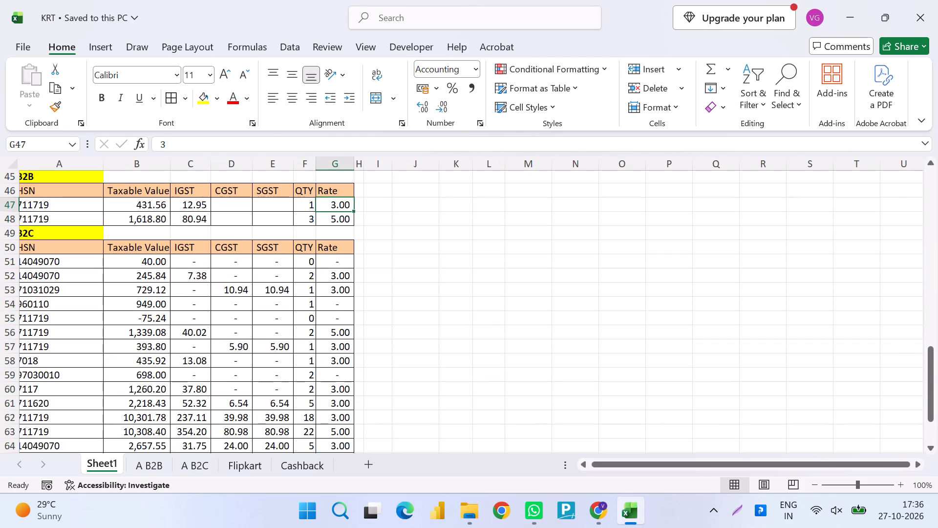
{"action": "key", "text": "ctrl+shift+Down"}
{"action": "key", "text": "ctrl+shift+Down"}
{"action": "key", "text": "ctrl+shift+Down"}
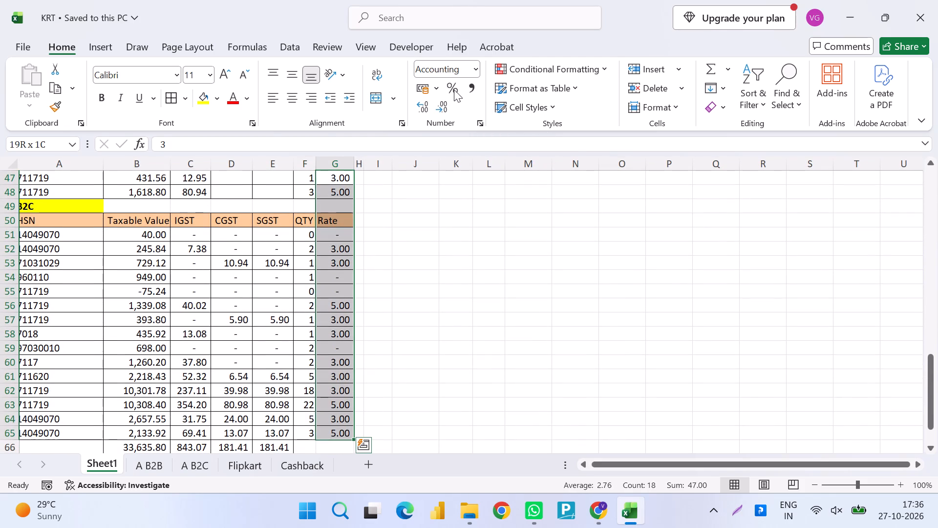
{"action": "left_click", "coordinate": [451, 89]}
{"action": "key", "text": "Up"}
{"action": "key", "text": "Down"}
{"action": "key", "text": "Right"}
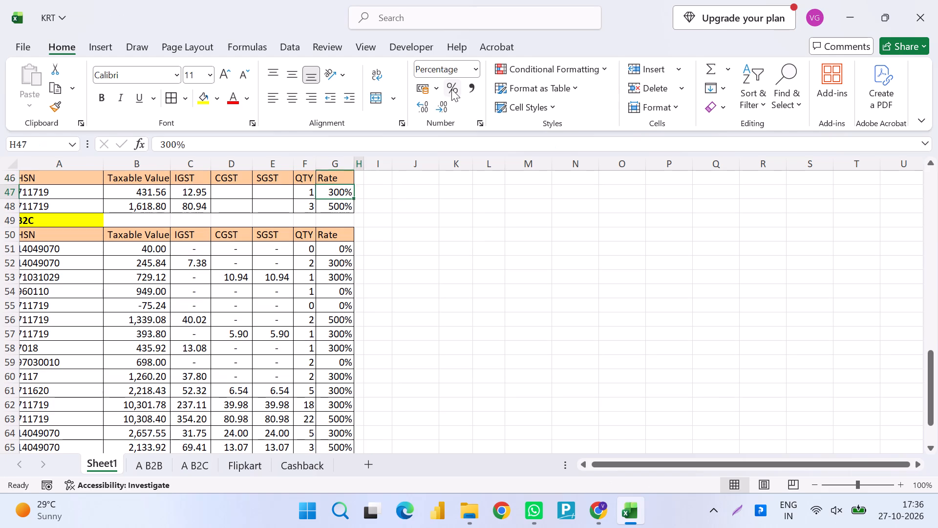
Enter the helper formula =G47/100 in H47 and fill it down through H66.
{"action": "key", "text": "equal"}
{"action": "key", "text": "Left"}
{"action": "type", "text": "/100"}
{"action": "key", "text": "Return"}
{"action": "key", "text": "Up"}
{"action": "key", "text": "shift+Down"}
{"action": "key", "text": "shift+Down"}
{"action": "key", "text": "shift+Down"}
{"action": "key", "text": "shift+Down"}
{"action": "key", "text": "shift+Down"}
{"action": "key", "text": "shift+Down"}
{"action": "key", "text": "shift+Down"}
{"action": "key", "text": "shift+Down"}
{"action": "key", "text": "shift+Down"}
{"action": "key", "text": "shift+Down"}
{"action": "key", "text": "shift+Down"}
{"action": "key", "text": "shift+Down"}
{"action": "key", "text": "shift+Down"}
{"action": "key", "text": "shift+Down"}
{"action": "key", "text": "shift+Down"}
{"action": "key", "text": "shift+Down"}
{"action": "key", "text": "shift+Down"}
{"action": "key", "text": "shift+Down"}
{"action": "key", "text": "shift+Down"}
{"action": "key", "text": "shift+Down"}
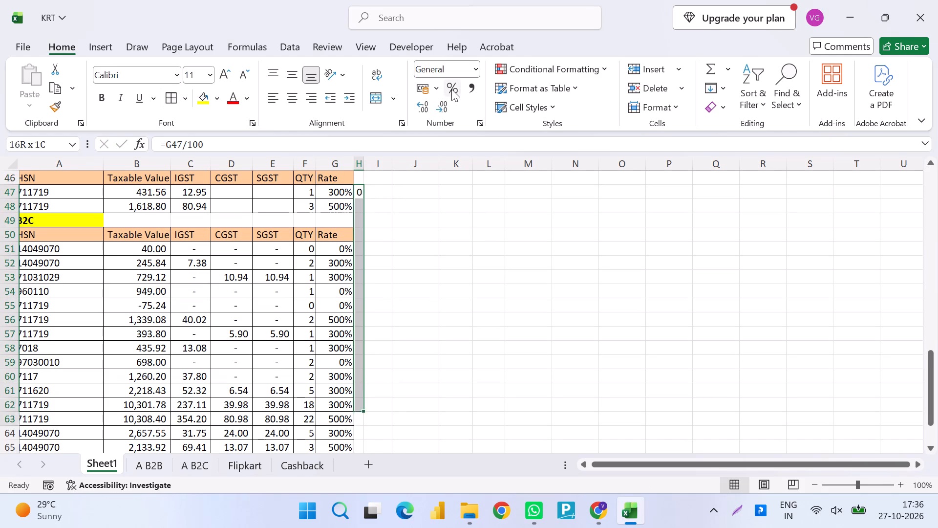
{"action": "key", "text": "shift+Up"}
{"action": "key", "text": "ctrl+d"}
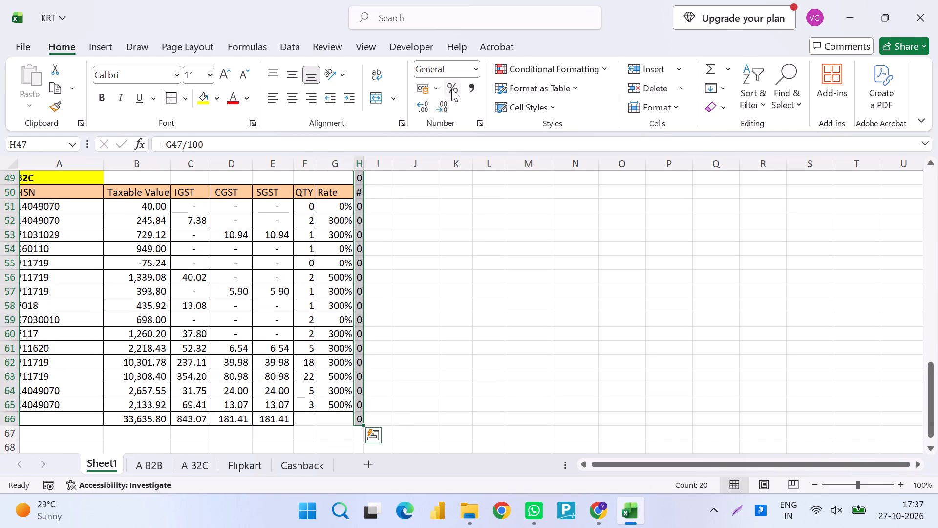
Autofit the width of helper column H.
{"action": "key", "text": "alt+h"}
{"action": "type", "text": "oi"}
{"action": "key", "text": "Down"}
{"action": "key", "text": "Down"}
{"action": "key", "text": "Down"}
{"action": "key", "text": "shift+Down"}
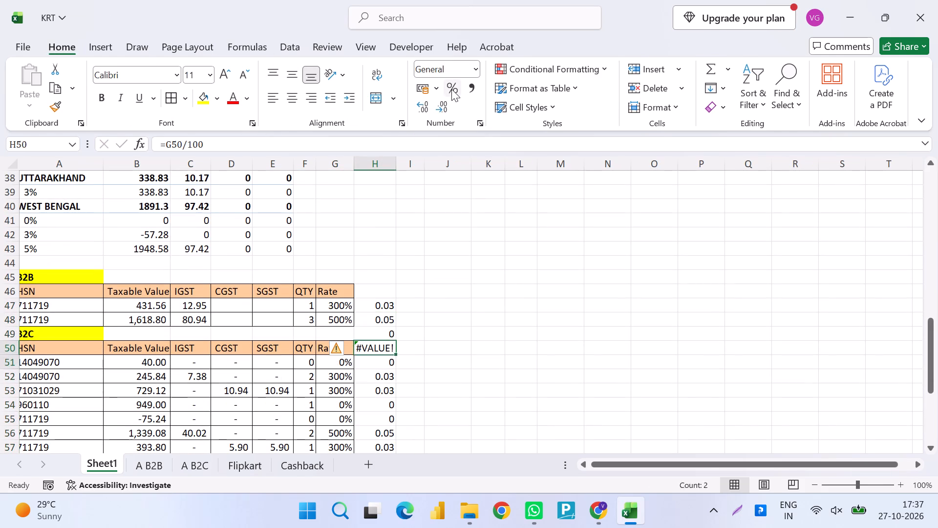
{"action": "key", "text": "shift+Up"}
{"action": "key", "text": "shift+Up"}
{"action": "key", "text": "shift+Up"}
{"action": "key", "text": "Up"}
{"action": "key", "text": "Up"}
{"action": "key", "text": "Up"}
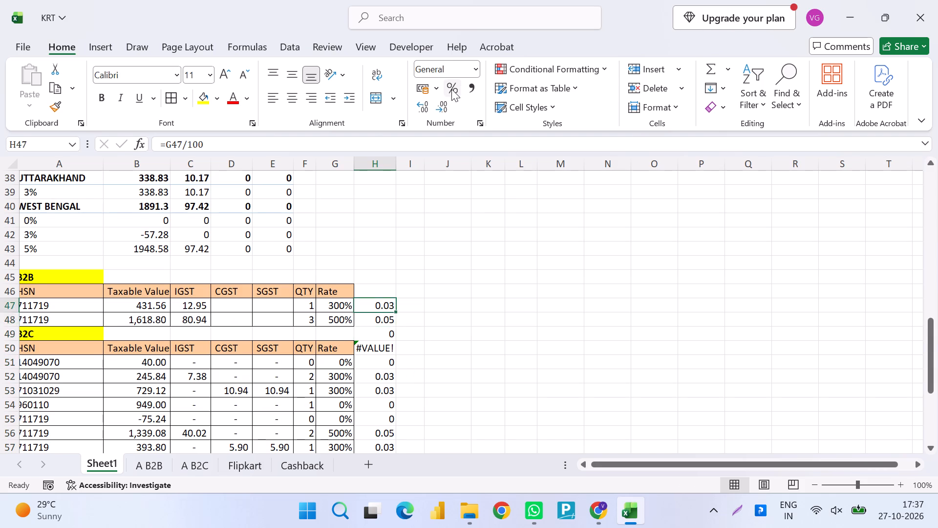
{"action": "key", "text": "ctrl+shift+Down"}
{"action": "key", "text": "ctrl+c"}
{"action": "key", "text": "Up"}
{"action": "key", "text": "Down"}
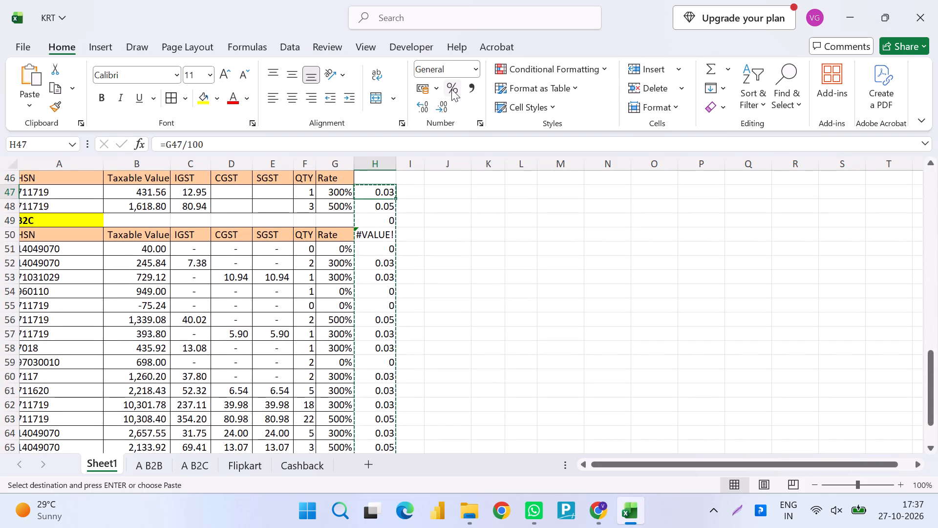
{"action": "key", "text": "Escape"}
Copy the B2B helper results H47:H48 and paste them as values over the rates in G47:G48.
{"action": "key", "text": "shift+Down"}
{"action": "key", "text": "ctrl+c"}
{"action": "key", "text": "Left"}
{"action": "key", "text": "ctrl+alt+v"}
{"action": "key", "text": "v"}
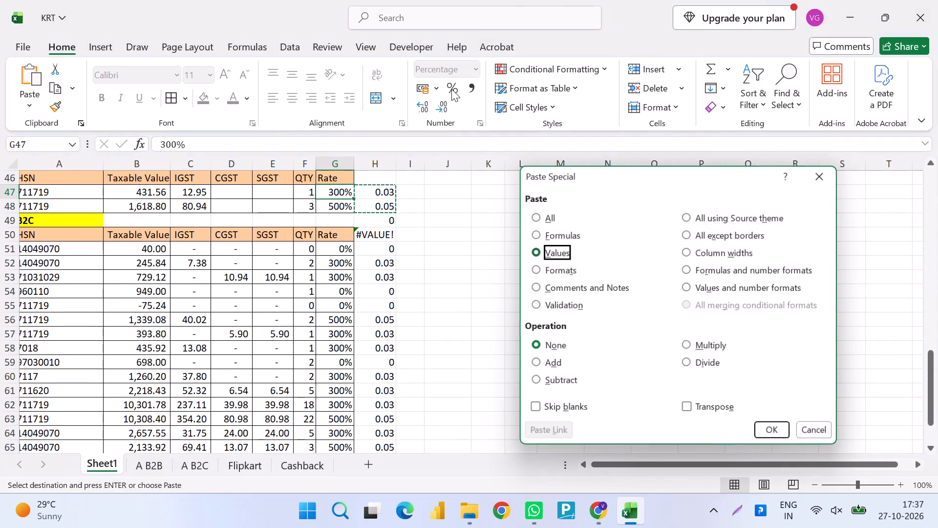
{"action": "key", "text": "Return"}
Copy the B2C helper results from H51 to H66 and paste them as values over the Rate column from G51.
{"action": "key", "text": "Right"}
{"action": "key", "text": "ctrl+shift+Down"}
{"action": "key", "text": "Down"}
{"action": "key", "text": "Down"}
{"action": "key", "text": "Down"}
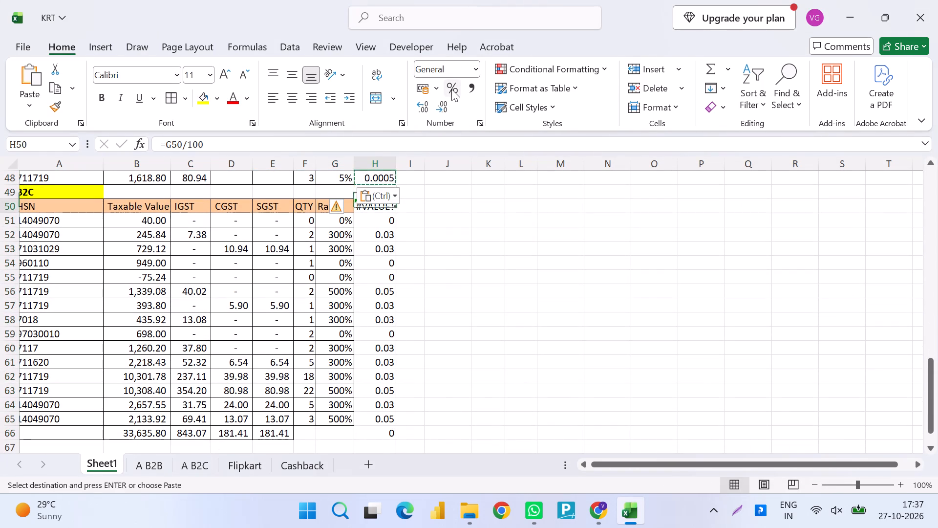
{"action": "key", "text": "Down"}
{"action": "key", "text": "ctrl+shift+Down"}
{"action": "key", "text": "ctrl+c"}
{"action": "key", "text": "Left"}
{"action": "key", "text": "ctrl+alt+v"}
{"action": "key", "text": "v"}
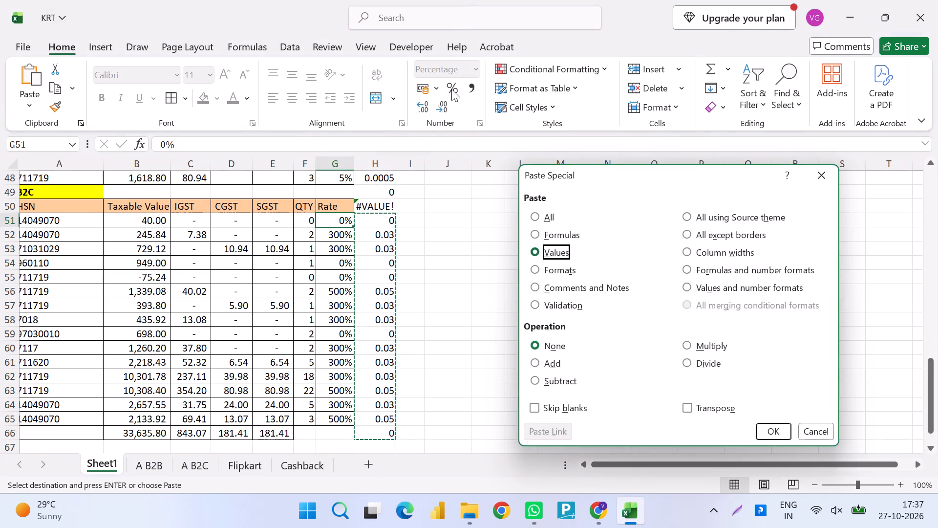
{"action": "key", "text": "Return"}
Clear the helper formulas from column H and save the workbook.
{"action": "key", "text": "Right"}
{"action": "key", "text": "ctrl+Down"}
{"action": "key", "text": "ctrl+shift+Up"}
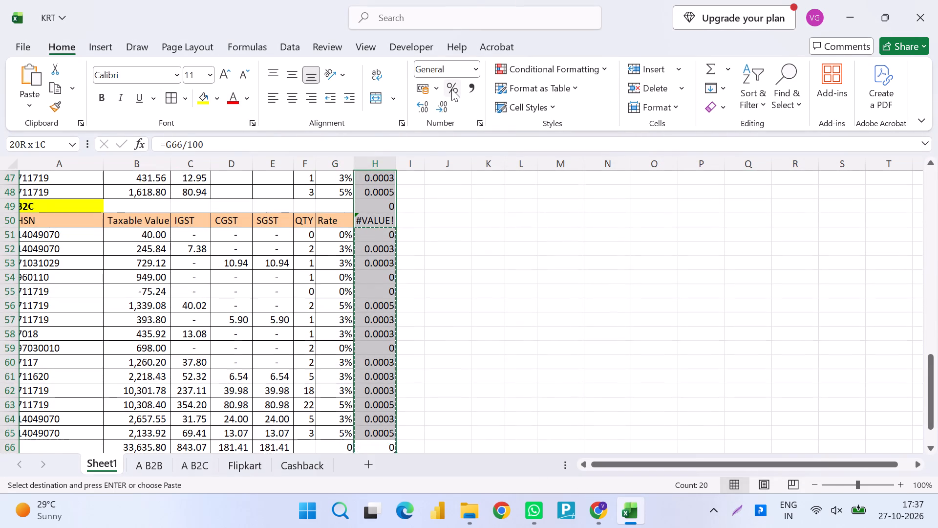
{"action": "key", "text": "shift+Up"}
{"action": "key", "text": "shift+Up"}
{"action": "key", "text": "shift+Up"}
{"action": "key", "text": "Delete"}
{"action": "key", "text": "ctrl+s"}
Clear the stray 0 in G66 of the B2C totals row and save the workbook.
{"action": "key", "text": "ctrl+Left"}
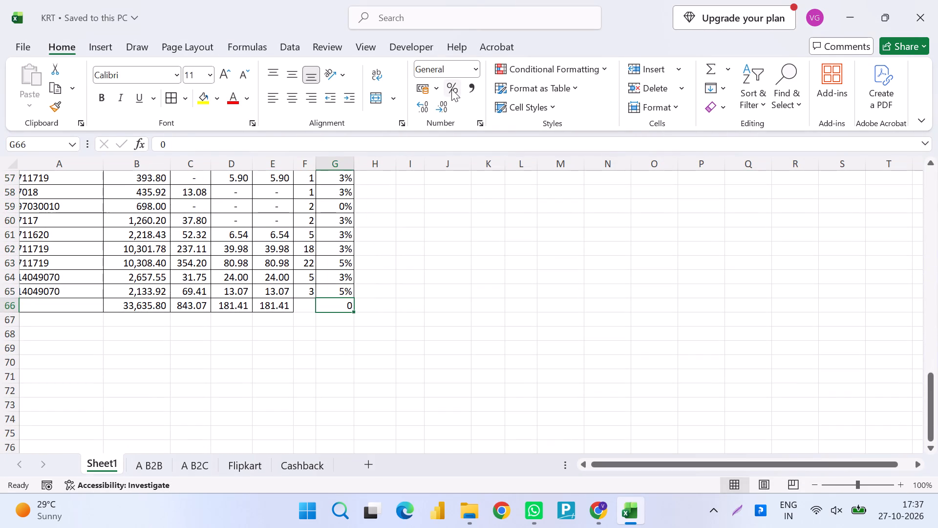
{"action": "key", "text": "Delete"}
{"action": "key", "text": "ctrl+Left"}
{"action": "key", "text": "ctrl+Up"}
{"action": "key", "text": "ctrl+Left"}
{"action": "key", "text": "ctrl+s"}
{"action": "key", "text": "ctrl+s"}
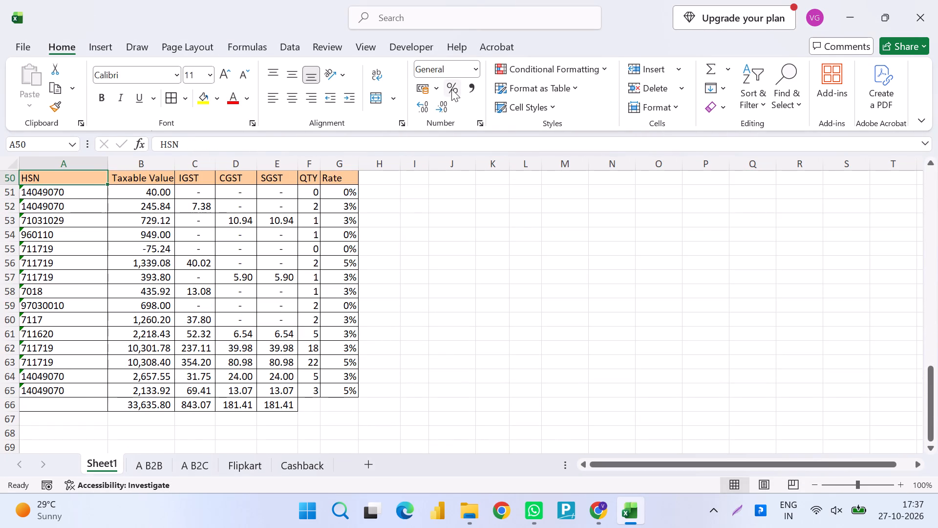
Copy HSN code 14049070 from A51 and select it as the HSN in the B2C Supplies form on the GST portal.
{"action": "key", "text": "Down"}
{"action": "key", "text": "Left"}
{"action": "key", "text": "Left"}
{"action": "key", "text": "alt+Tab"}
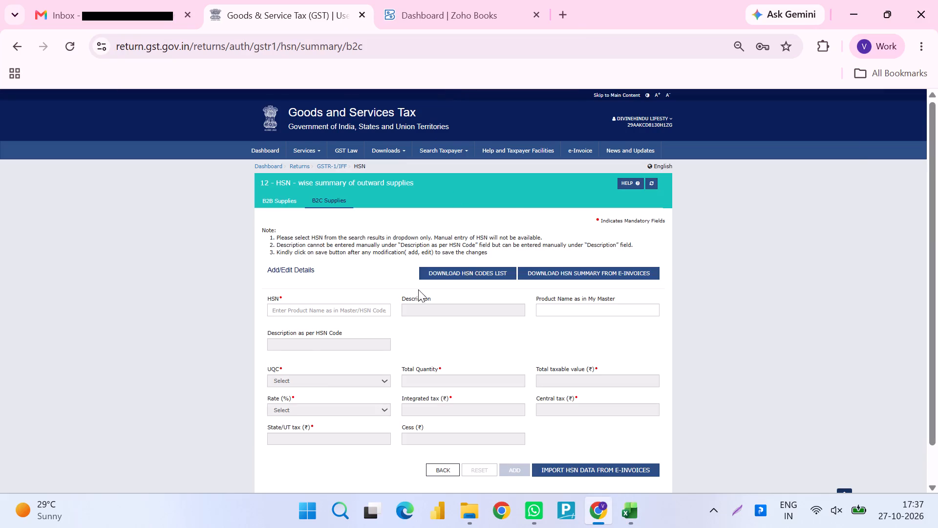
{"action": "key", "text": "alt+Tab"}
{"action": "key", "text": "ctrl+c"}
{"action": "key", "text": "alt+Tab"}
{"action": "left_click", "coordinate": [333, 303]}
{"action": "key", "text": "ctrl+v"}
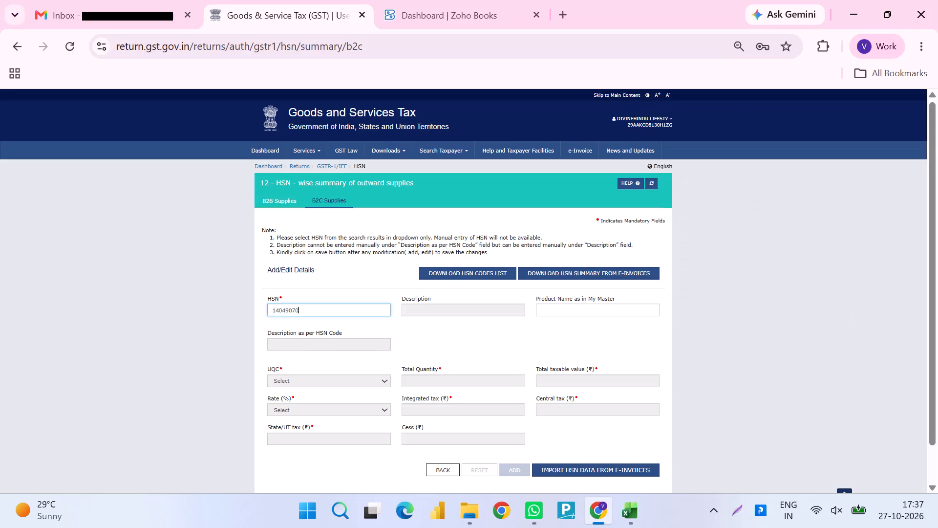
{"action": "key", "text": "Tab"}
{"action": "key", "text": "shift+Tab"}
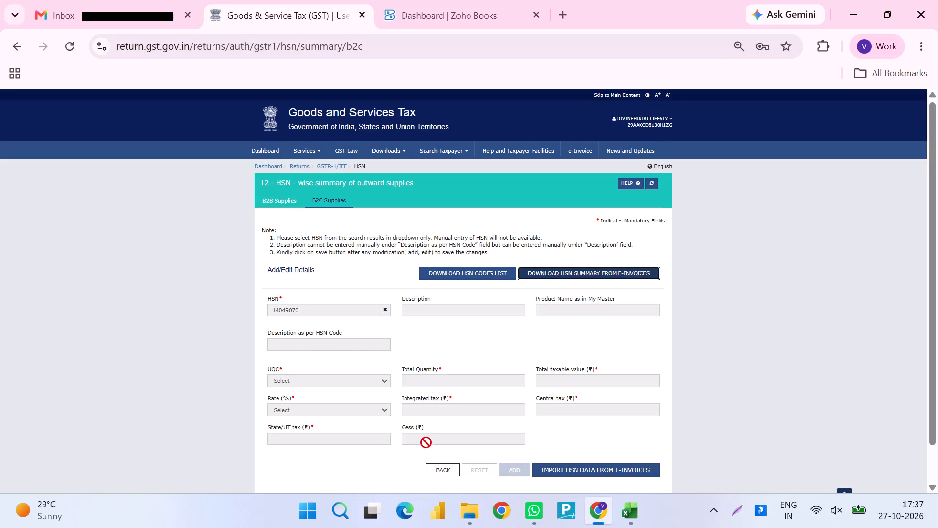
{"action": "left_click", "coordinate": [384, 311]}
{"action": "key", "text": "ctrl+v"}
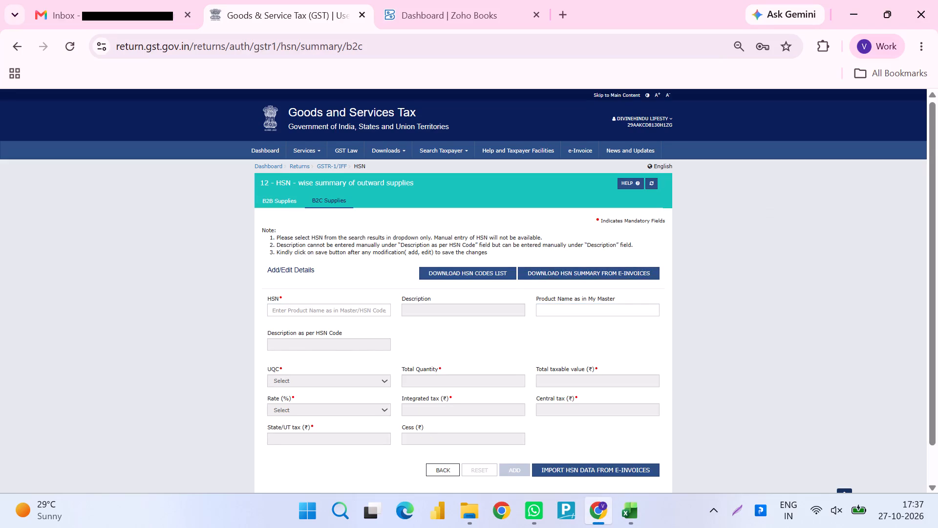
{"action": "left_click", "coordinate": [384, 311]}
{"action": "key", "text": "ctrl+v"}
{"action": "left_click", "coordinate": [344, 321]}
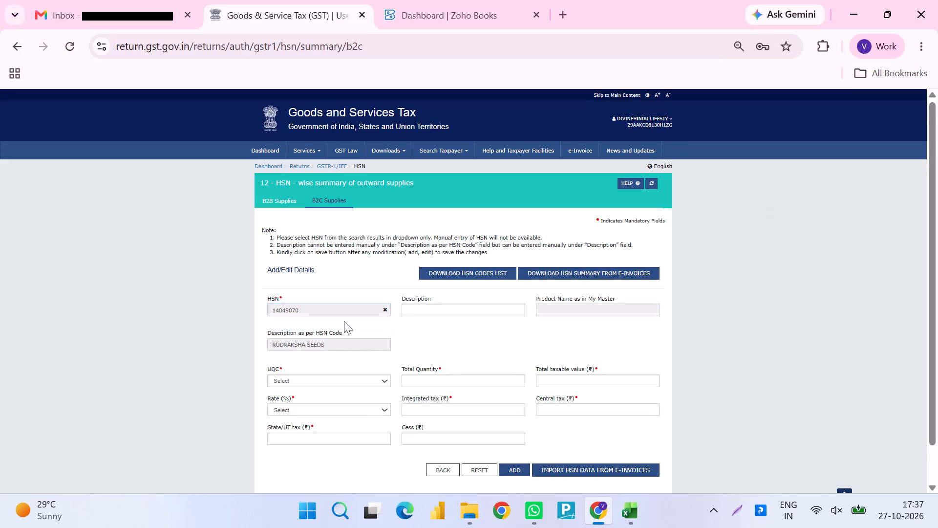
Set the B2C record's UQC to PCS-PIECES, total quantity to 1, total taxable value to 40 and rate to 0.
{"action": "key", "text": "Tab"}
{"action": "key", "text": "Tab"}
{"action": "type", "text": "pcs"}
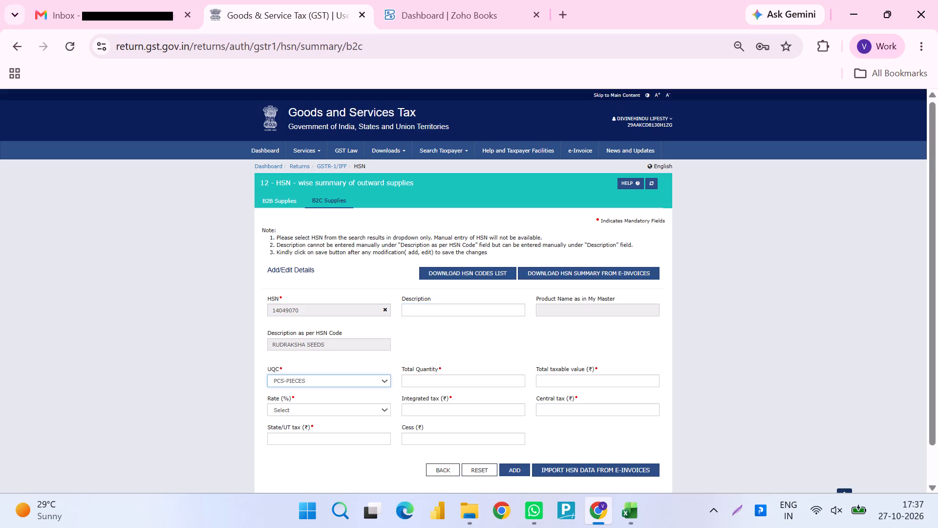
{"action": "key", "text": "Tab"}
{"action": "key", "text": "1"}
{"action": "key", "text": "Tab"}
{"action": "type", "text": "40"}
{"action": "key", "text": "alt+Tab"}
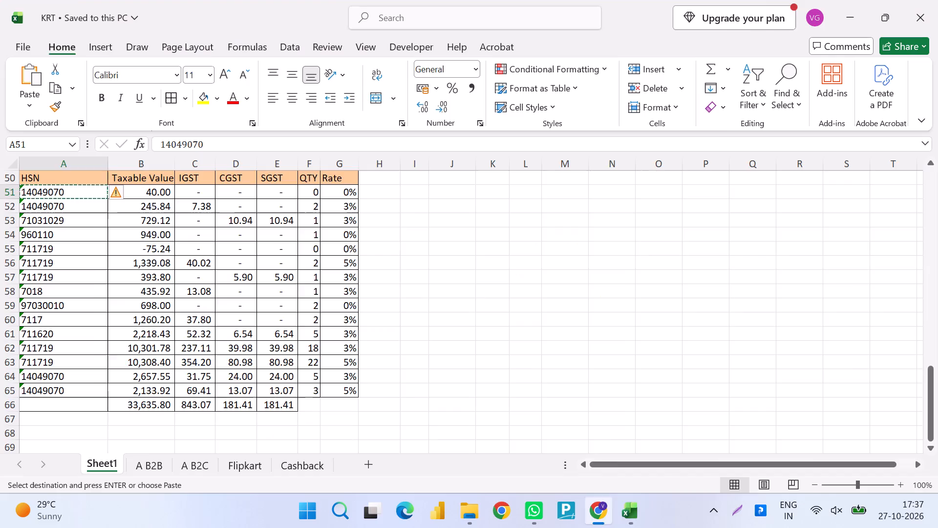
{"action": "key", "text": "alt+Tab"}
{"action": "key", "text": "Tab"}
{"action": "key", "text": "0"}
{"action": "key", "text": "Tab"}
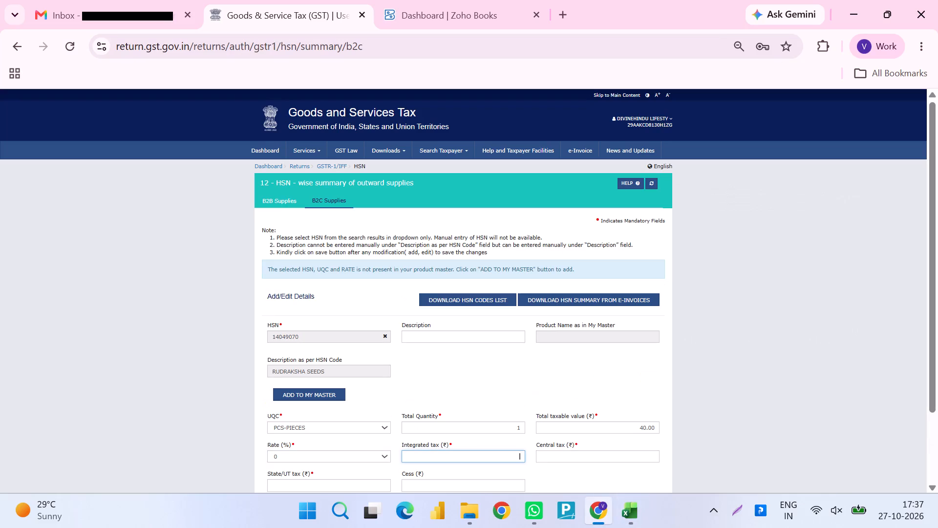
Enter 0 for integrated, central and State/UT tax, and add the record for HSN 14049070.
{"action": "key", "text": "0"}
{"action": "key", "text": "Tab"}
{"action": "key", "text": "0"}
{"action": "key", "text": "Tab"}
{"action": "key", "text": "0"}
{"action": "key", "text": "Tab"}
{"action": "key", "text": "Tab"}
{"action": "key", "text": "0"}
{"action": "key", "text": "Tab"}
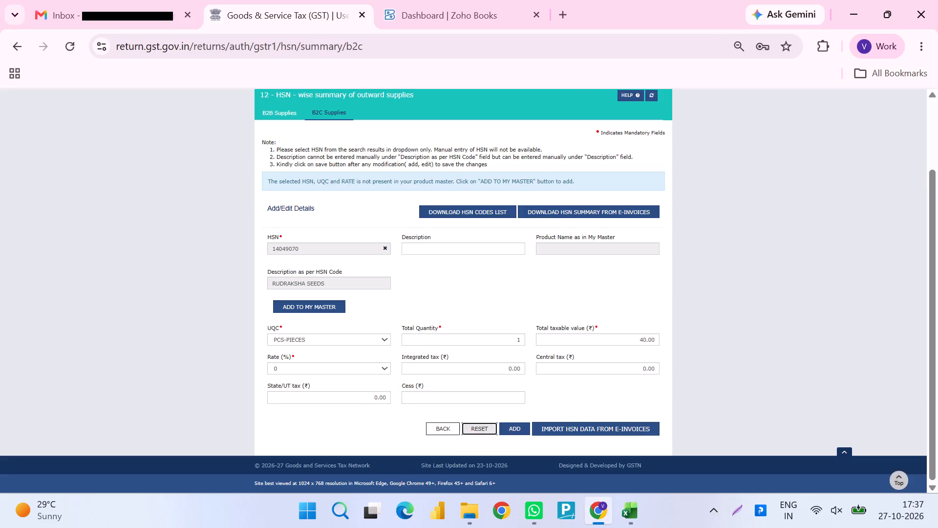
{"action": "key", "text": "Tab"}
{"action": "key", "text": "Return"}
Copy HSN code 14049070 from A52 of the workbook and select it as the HSN of a new B2C record.
{"action": "key", "text": "alt+Tab"}
{"action": "key", "text": "Down"}
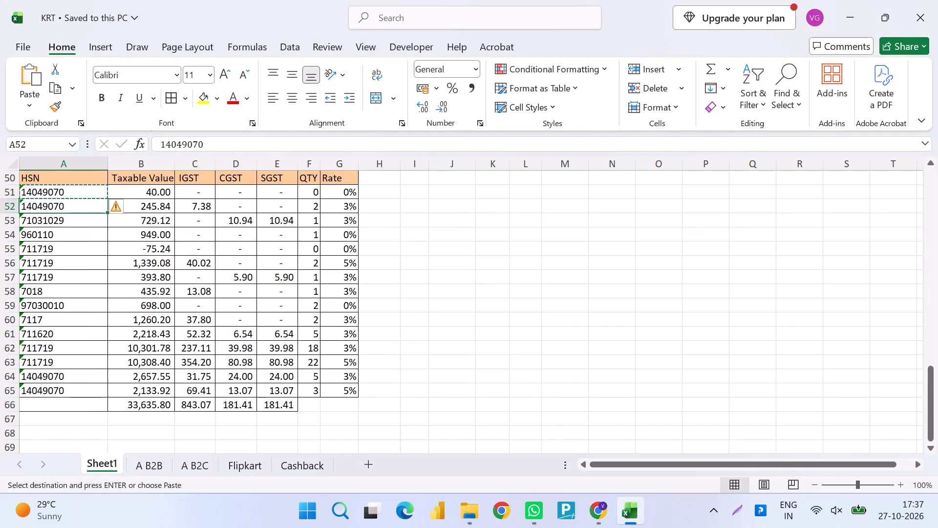
{"action": "key", "text": "ctrl+c"}
{"action": "key", "text": "alt+Tab"}
{"action": "left_click", "coordinate": [359, 276]}
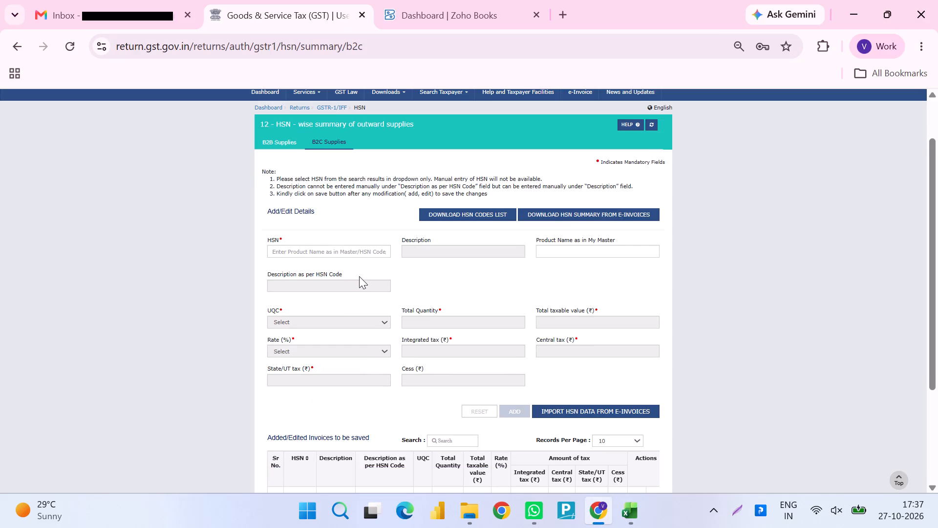
{"action": "left_click", "coordinate": [354, 256]}
{"action": "key", "text": "ctrl+v"}
{"action": "left_click", "coordinate": [330, 267]}
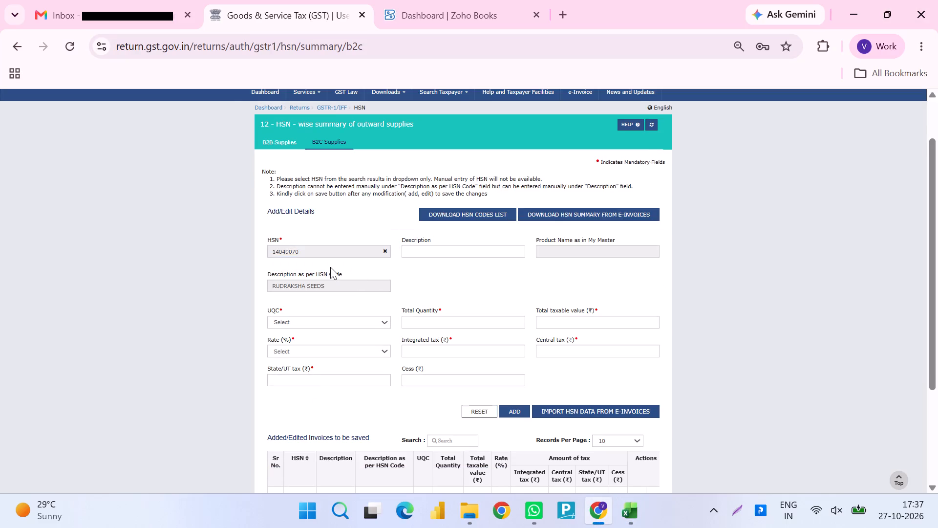
Set the new B2C record's UQC to PCS-PIECES.
{"action": "key", "text": "Tab"}
{"action": "key", "text": "alt+Tab"}
{"action": "key", "text": "alt+Tab"}
{"action": "key", "text": "Tab"}
{"action": "key", "text": "Tab"}
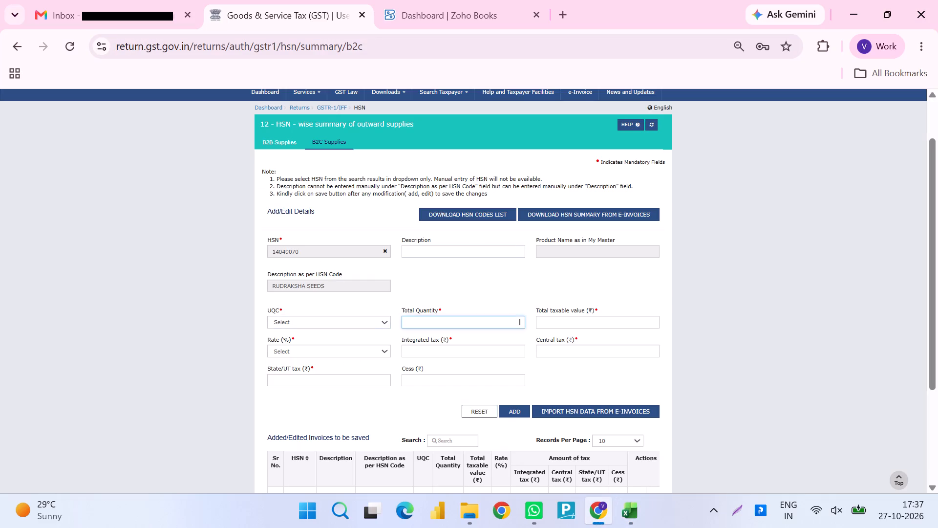
{"action": "key", "text": "shift+Tab"}
{"action": "type", "text": "c0s"}
{"action": "type", "text": "pcs"}
{"action": "key", "text": "Down"}
{"action": "key", "text": "Up"}
{"action": "key", "text": "Down"}
{"action": "key", "text": "Up"}
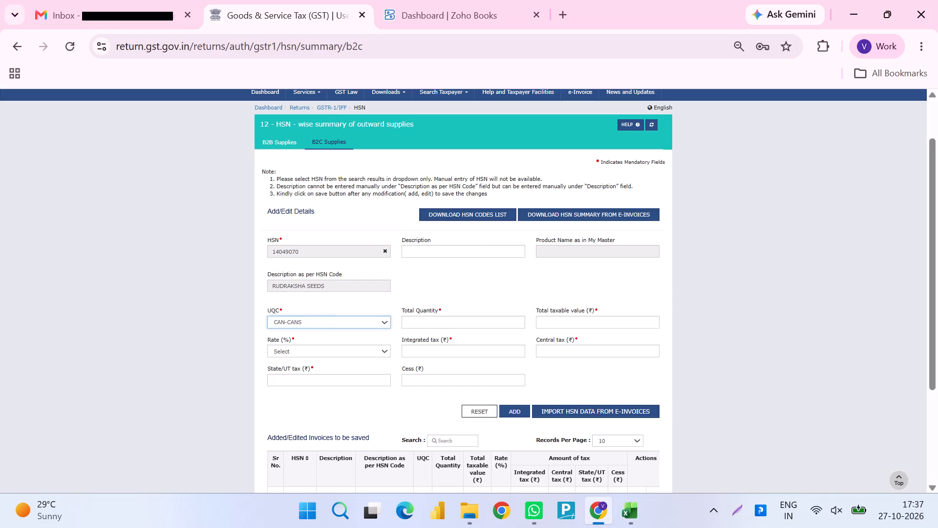
{"action": "type", "text": "pcs"}
{"action": "key", "text": "Tab"}
Enter row 52's quantity of 2 and total taxable value of 245.84 in the new B2C record.
{"action": "key", "text": "alt+Tab"}
{"action": "key", "text": "Right"}
{"action": "key", "text": "Right"}
{"action": "key", "text": "Right"}
{"action": "key", "text": "Right"}
{"action": "key", "text": "Right"}
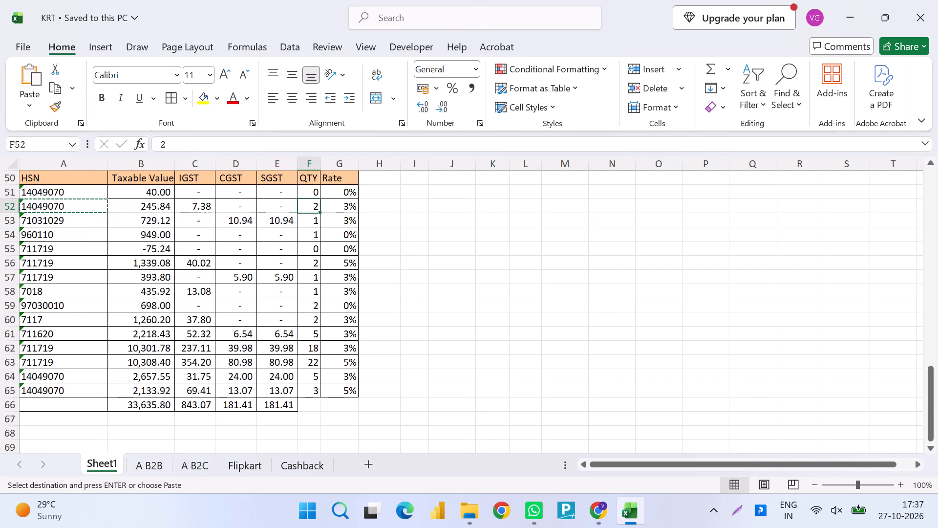
{"action": "key", "text": "Right"}
{"action": "key", "text": "Left"}
{"action": "key", "text": "Left"}
{"action": "key", "text": "Left"}
{"action": "key", "text": "alt+Tab"}
{"action": "key", "text": "2"}
{"action": "key", "text": "Tab"}
{"action": "key", "text": "alt+Tab"}
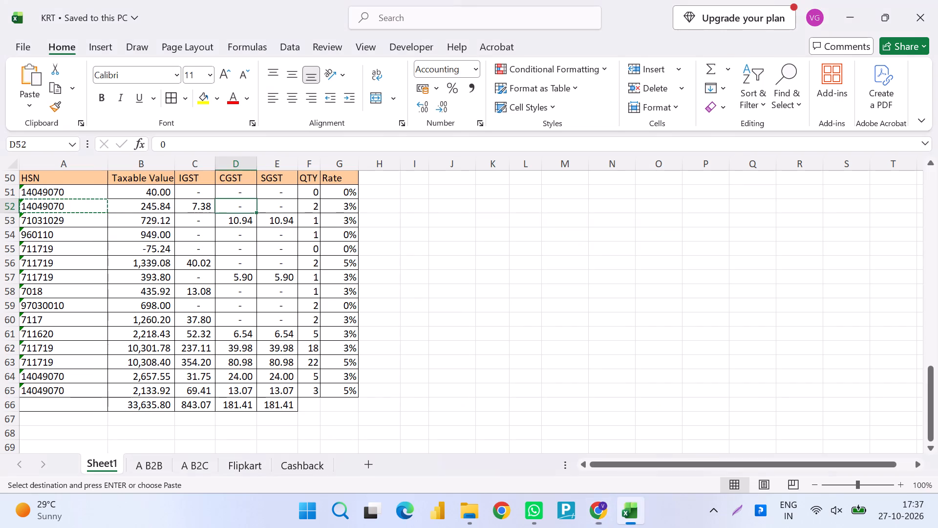
{"action": "key", "text": "Left"}
{"action": "key", "text": "Left"}
{"action": "key", "text": "Right"}
{"action": "key", "text": "Left"}
{"action": "key", "text": "alt+Tab"}
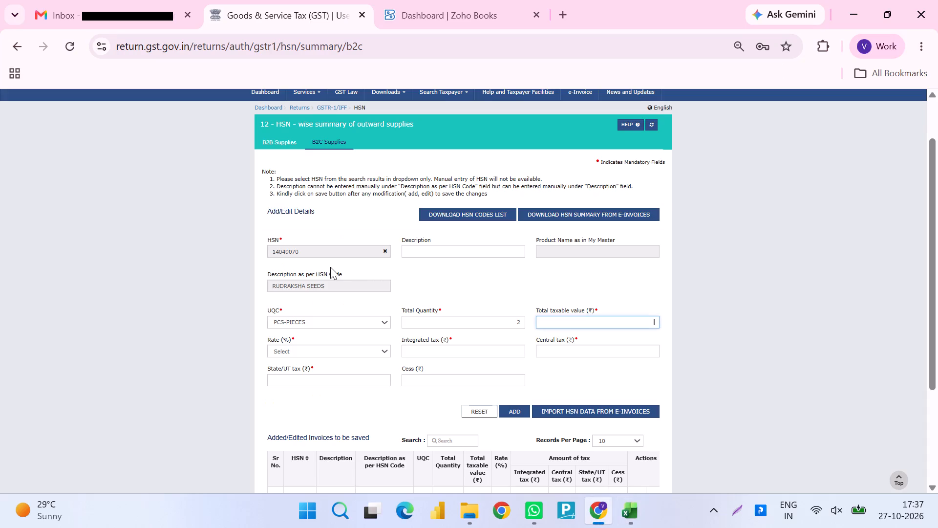
{"action": "type", "text": "245.84"}
{"action": "key", "text": "Tab"}
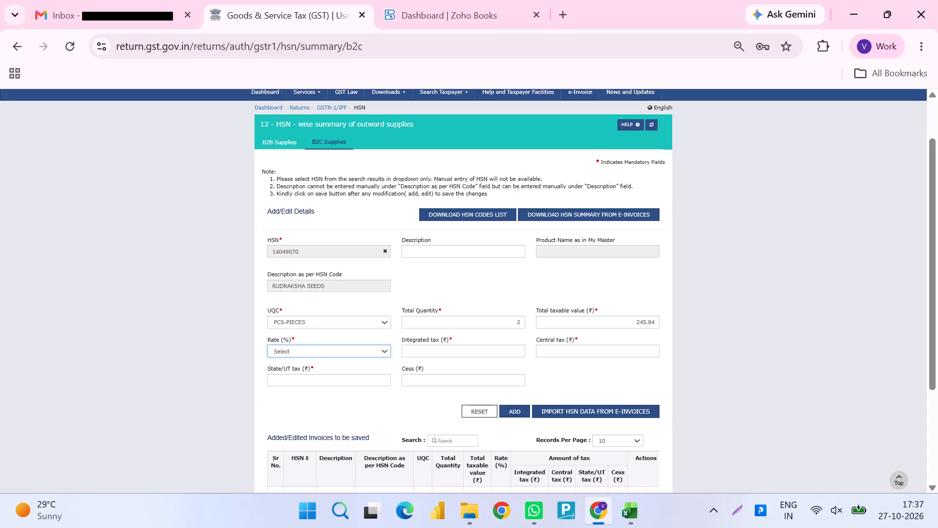
Set the rate of the B2C record for HSN 14049070 to 3%, as in row 52 of the workbook.
{"action": "key", "text": "Tab"}
{"action": "key", "text": "alt+Tab"}
{"action": "key", "text": "alt+Tab"}
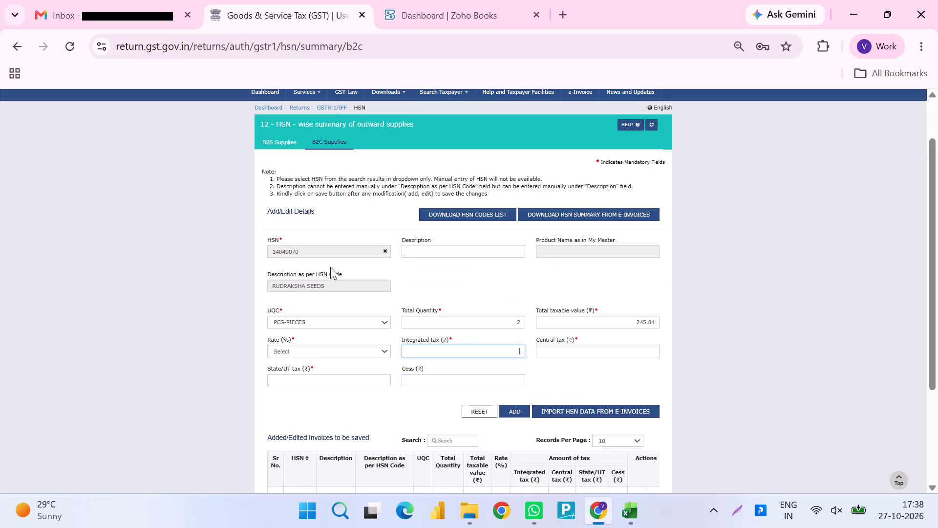
{"action": "key", "text": "shift+Tab"}
{"action": "key", "text": "3"}
{"action": "key", "text": "Tab"}
Enter row 52's IGST of 7.38 as the record's integrated tax.
{"action": "key", "text": "Tab"}
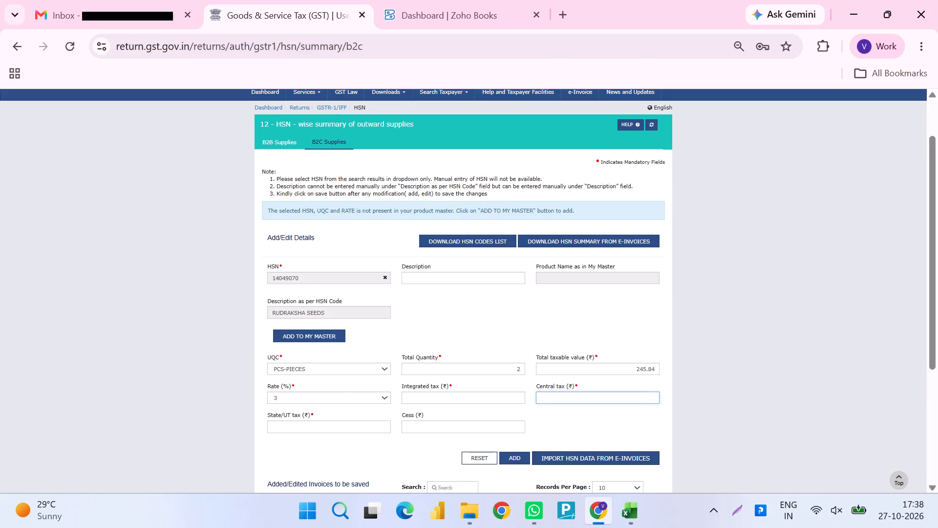
{"action": "key", "text": "shift+Tab"}
{"action": "key", "text": "alt+Tab"}
{"action": "key", "text": "Right"}
{"action": "key", "text": "alt+Tab"}
{"action": "key", "text": "3"}
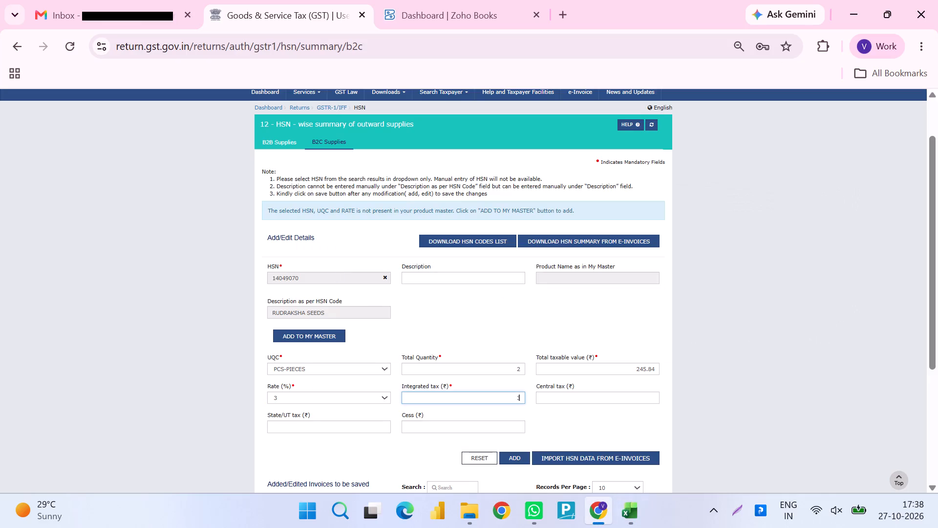
{"action": "key", "text": "BackSpace"}
{"action": "key", "text": "8"}
{"action": "key", "text": "BackSpace"}
{"action": "type", "text": "7.38"}
Enter 0 for central tax, State/UT tax and cess, and add the B2C record for HSN 14049070.
{"action": "key", "text": "Tab"}
{"action": "key", "text": "0"}
{"action": "key", "text": "Tab"}
{"action": "key", "text": "0"}
{"action": "key", "text": "Tab"}
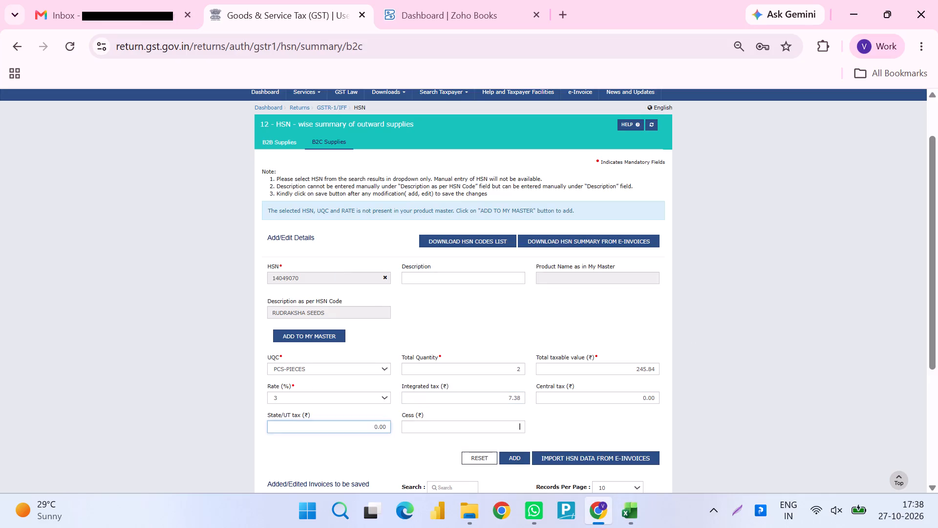
{"action": "key", "text": "0"}
{"action": "key", "text": "Tab"}
{"action": "key", "text": "Tab"}
{"action": "key", "text": "Return"}
Copy HSN code 71031029 from A53 of the workbook and select it as the HSN of a new B2C record.
{"action": "key", "text": "alt+Tab"}
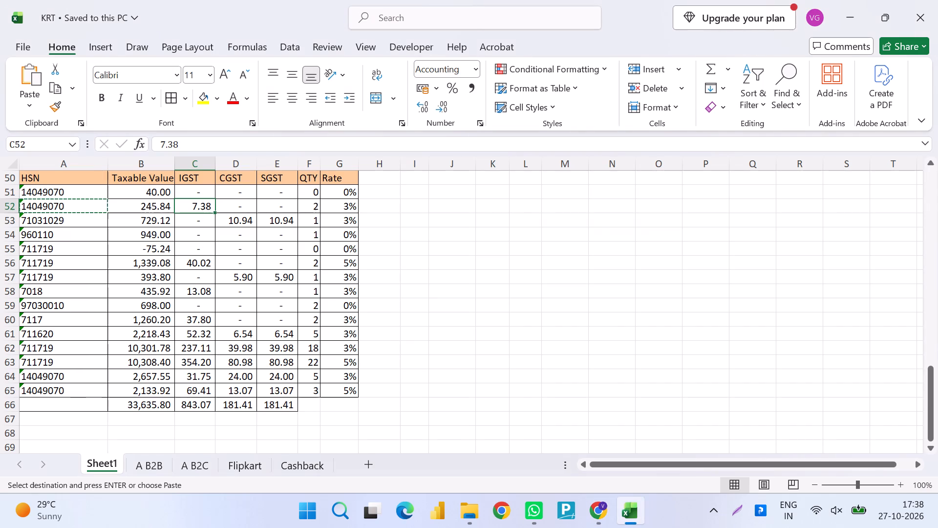
{"action": "key", "text": "Left"}
{"action": "key", "text": "Down"}
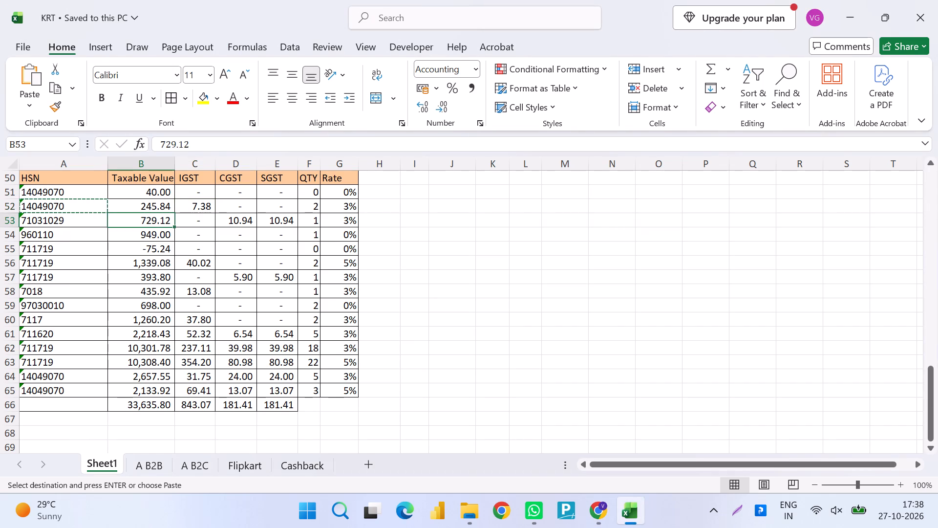
{"action": "key", "text": "Left"}
{"action": "key", "text": "Down"}
{"action": "key", "text": "Up"}
{"action": "key", "text": "ctrl+c"}
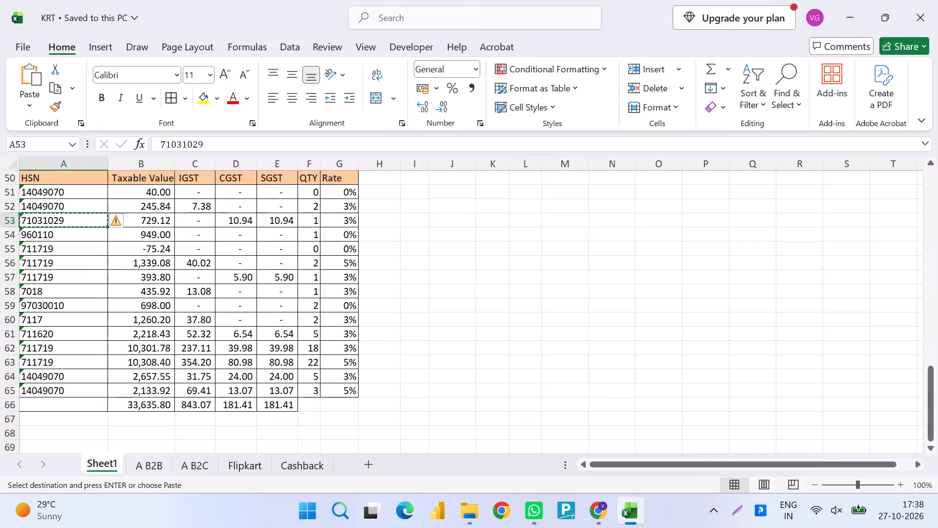
{"action": "key", "text": "alt+Tab"}
{"action": "left_click", "coordinate": [358, 244]}
{"action": "key", "text": "ctrl+v"}
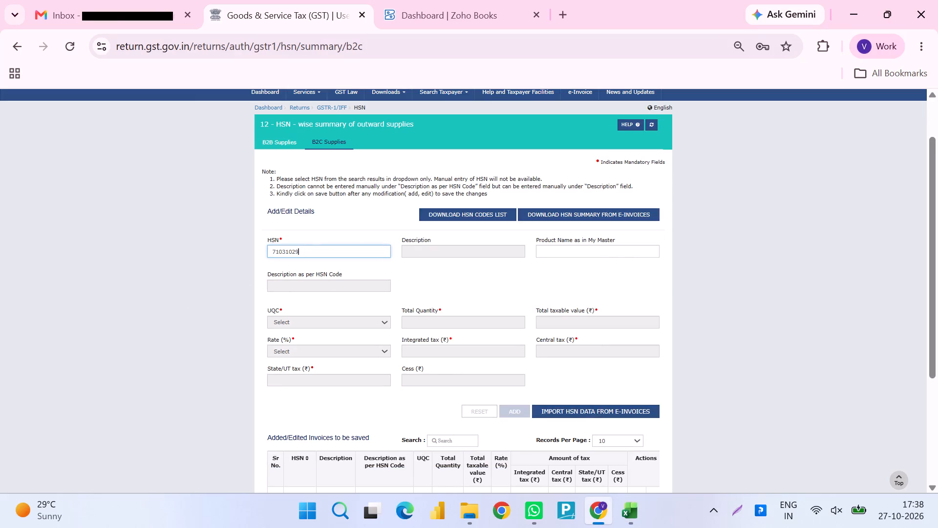
{"action": "left_click", "coordinate": [335, 267]}
Set the UQC of the B2C record for HSN 71031029 to PCS-PIECES.
{"action": "key", "text": "Tab"}
{"action": "key", "text": "Tab"}
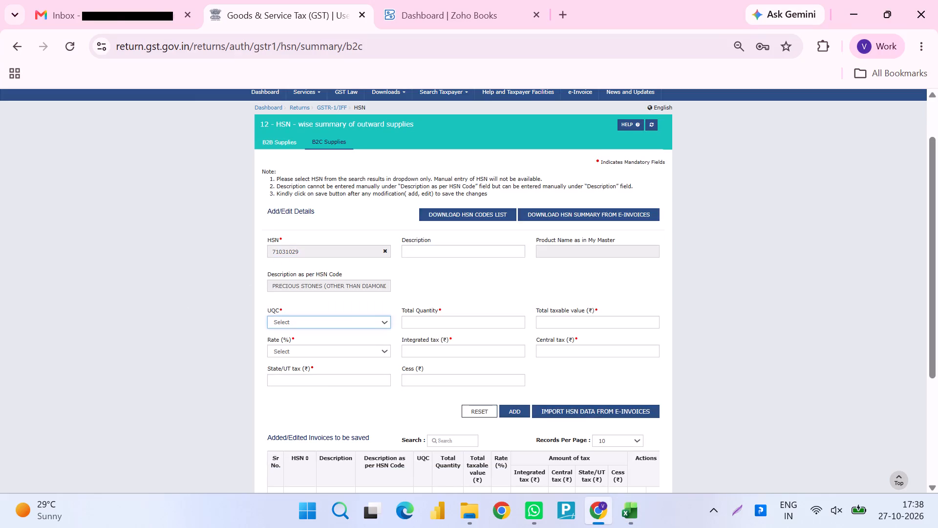
{"action": "key", "text": "alt+Tab"}
{"action": "key", "text": "shift+space"}
{"action": "key", "text": "alt+Tab"}
{"action": "type", "text": "pcs"}
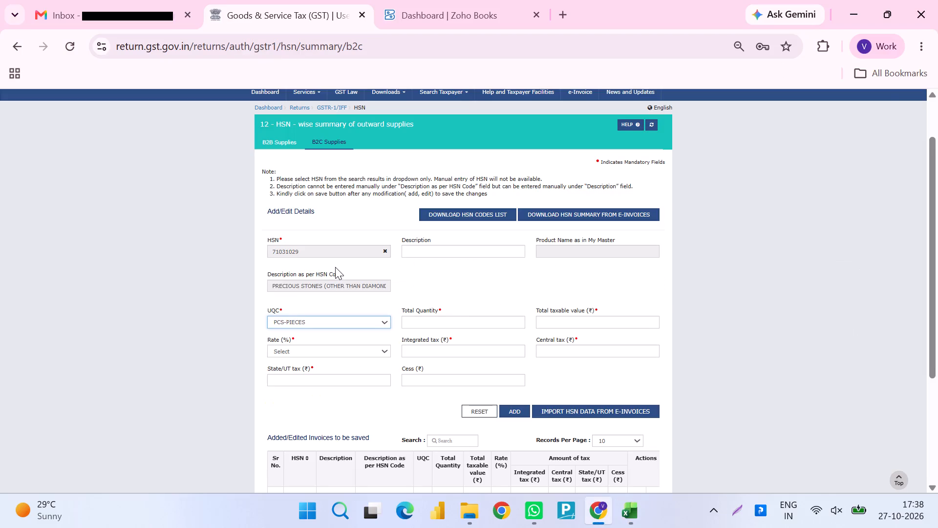
Enter row 53's quantity of 1 and total taxable value of 729.12 in the B2C record.
{"action": "key", "text": "Tab"}
{"action": "key", "text": "alt+Tab"}
{"action": "key", "text": "alt+Tab"}
{"action": "key", "text": "1"}
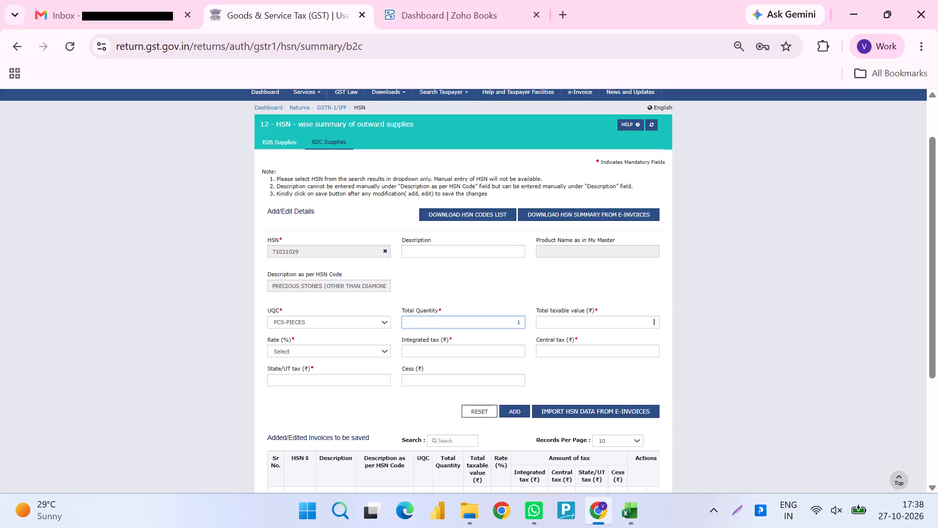
{"action": "key", "text": "Tab"}
{"action": "key", "text": "alt+Tab"}
{"action": "key", "text": "Right"}
{"action": "key", "text": "alt+Tab"}
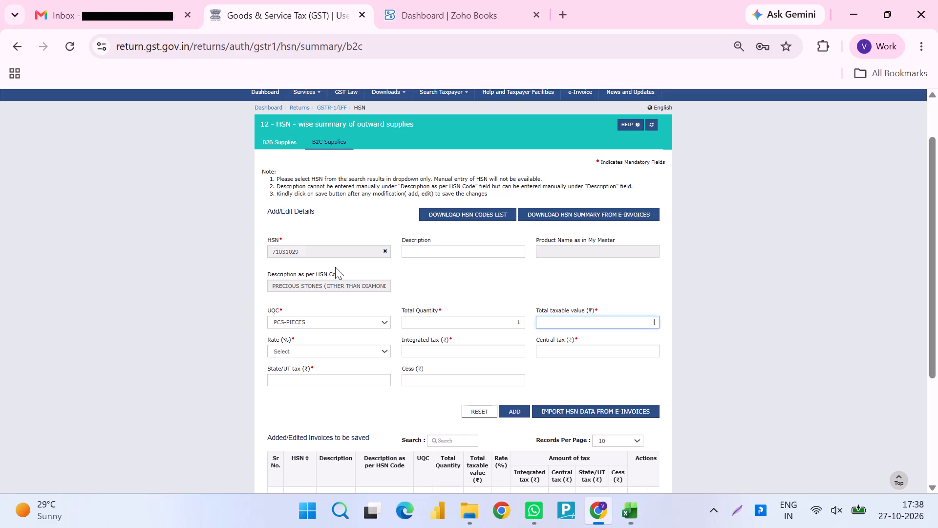
{"action": "type", "text": "729.12"}
Check row 53 of the workbook and set the B2C record's rate to 3%.
{"action": "key", "text": "Tab"}
{"action": "key", "text": "alt+Tab"}
{"action": "key", "text": "shift+space"}
{"action": "key", "text": "alt+Tab"}
{"action": "key", "text": "alt+Tab"}
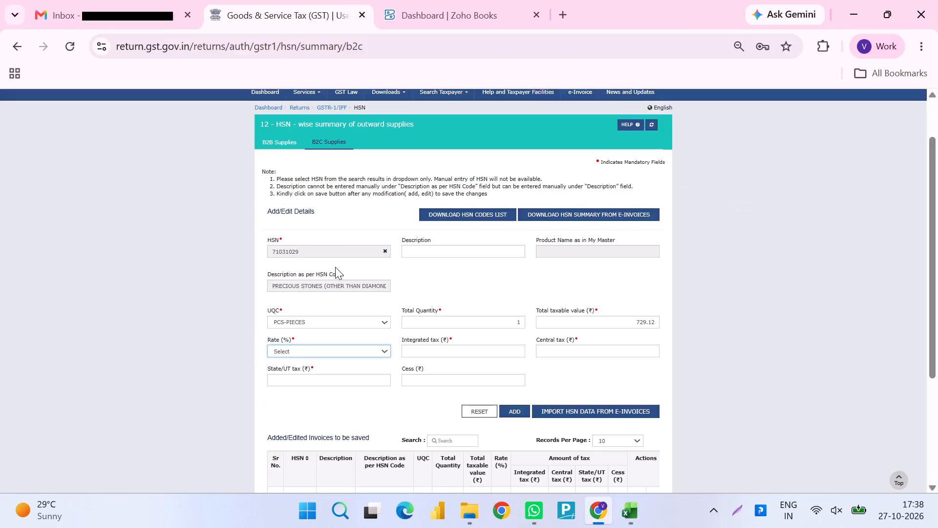
{"action": "key", "text": "alt+Tab"}
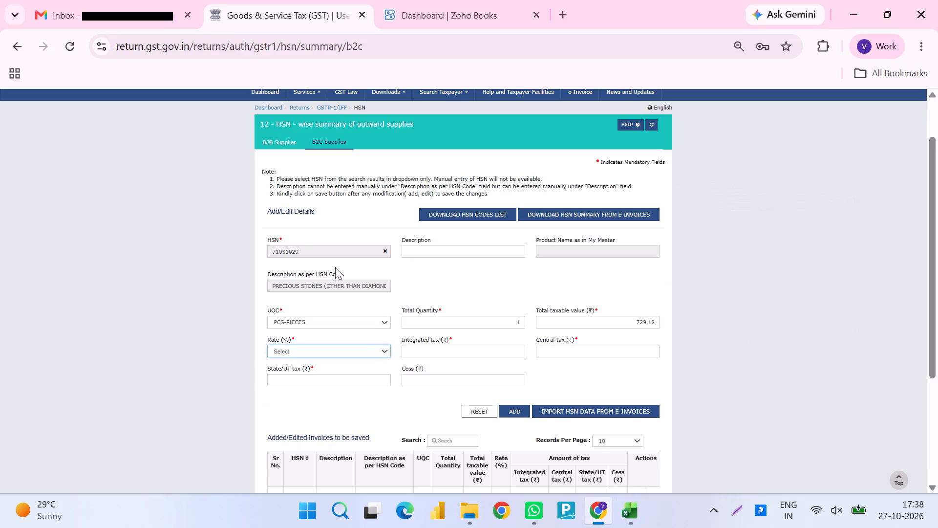
{"action": "key", "text": "alt+Tab"}
{"action": "key", "text": "alt+Tab"}
{"action": "key", "text": "3"}
Enter 0 integrated tax and 10.94 for both central and State/UT tax, and add the record for HSN 71031029.
{"action": "key", "text": "Tab"}
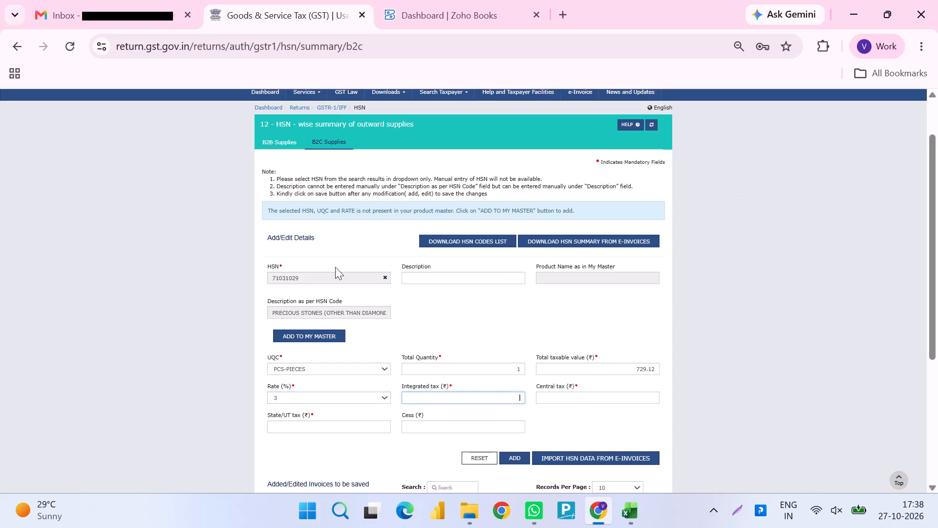
{"action": "key", "text": "0"}
{"action": "key", "text": "Tab"}
{"action": "key", "text": "alt+Tab"}
{"action": "key", "text": "alt+Tab"}
{"action": "type", "text": "10.94"}
{"action": "key", "text": "Tab"}
{"action": "type", "text": "10.94"}
{"action": "key", "text": "Tab"}
{"action": "key", "text": "Tab"}
{"action": "key", "text": "Tab"}
{"action": "key", "text": "Return"}
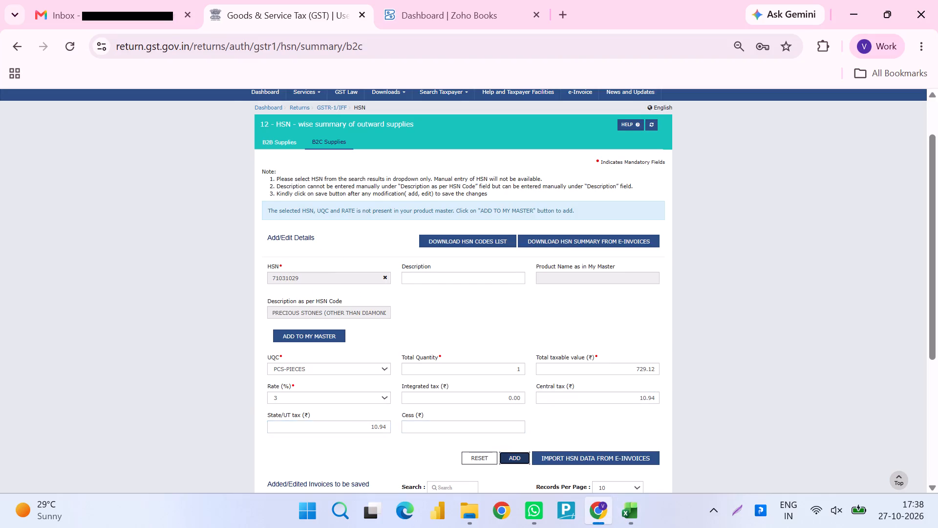
Copy HSN code 960110 from A54 of the workbook and select it as the HSN of a new B2C record.
{"action": "key", "text": "alt+Tab"}
{"action": "key", "text": "Down"}
{"action": "key", "text": "Left"}
{"action": "key", "text": "ctrl+c"}
{"action": "key", "text": "alt+Tab"}
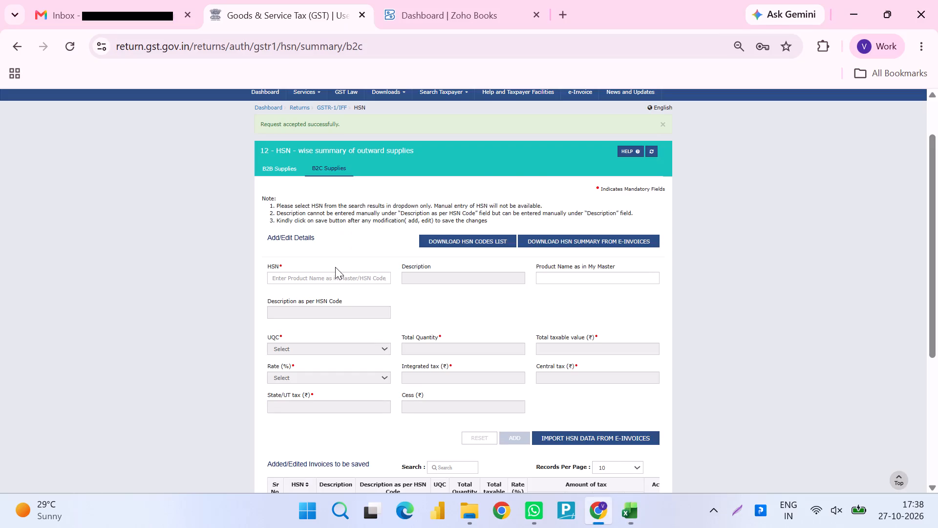
{"action": "left_click", "coordinate": [335, 267]}
{"action": "left_click", "coordinate": [344, 256]}
{"action": "key", "text": "ctrl+v"}
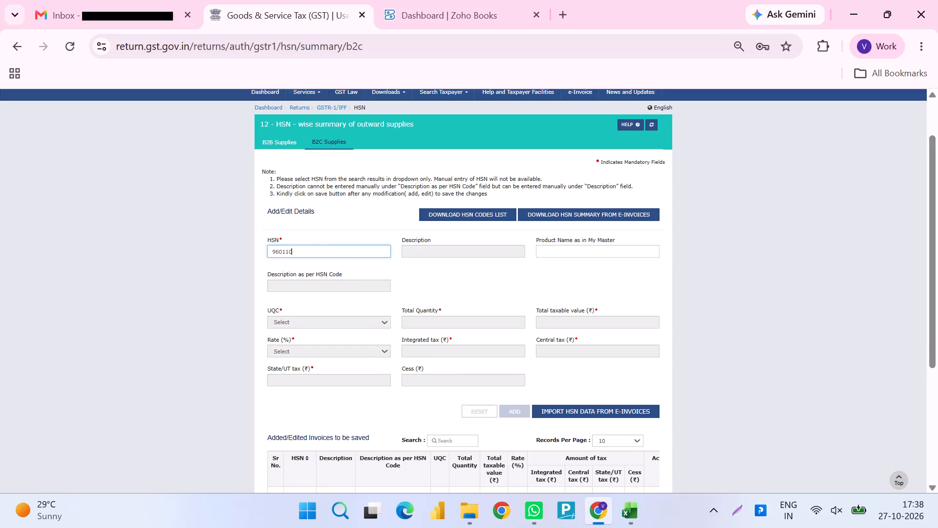
{"action": "left_click", "coordinate": [340, 259]}
Set the UQC of the B2C record for HSN 960110 to PCS-PIECES, and mark row 54 in the workbook for reference.
{"action": "key", "text": "Tab"}
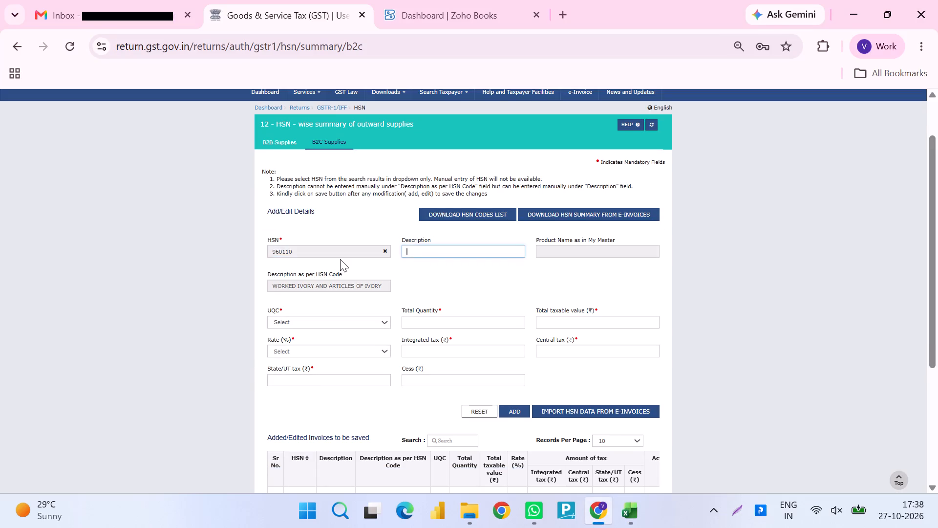
{"action": "key", "text": "alt+Tab"}
{"action": "key", "text": "alt+Tab"}
{"action": "key", "text": "Tab"}
{"action": "key", "text": "Tab"}
{"action": "key", "text": "alt+Tab"}
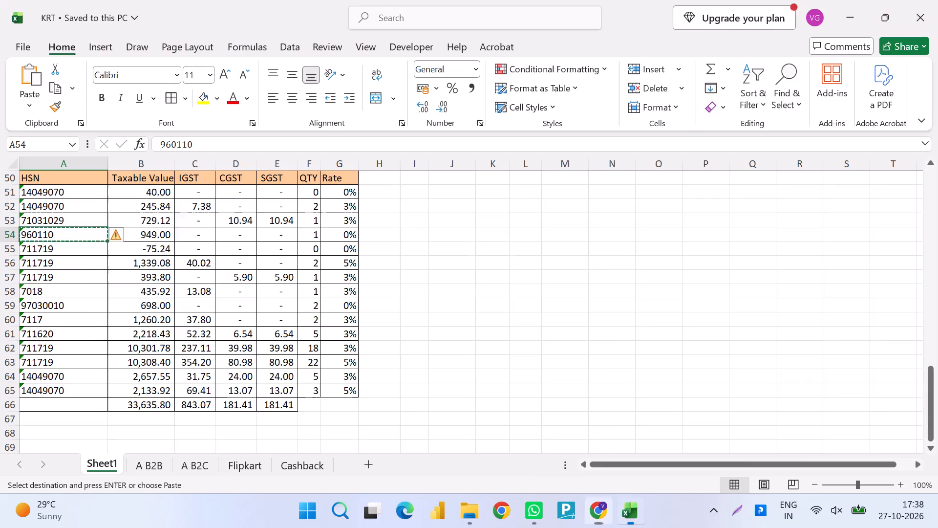
{"action": "key", "text": "alt+Tab"}
{"action": "key", "text": "shift+Tab"}
{"action": "key", "text": "alt+Tab"}
{"action": "key", "text": "shift+space"}
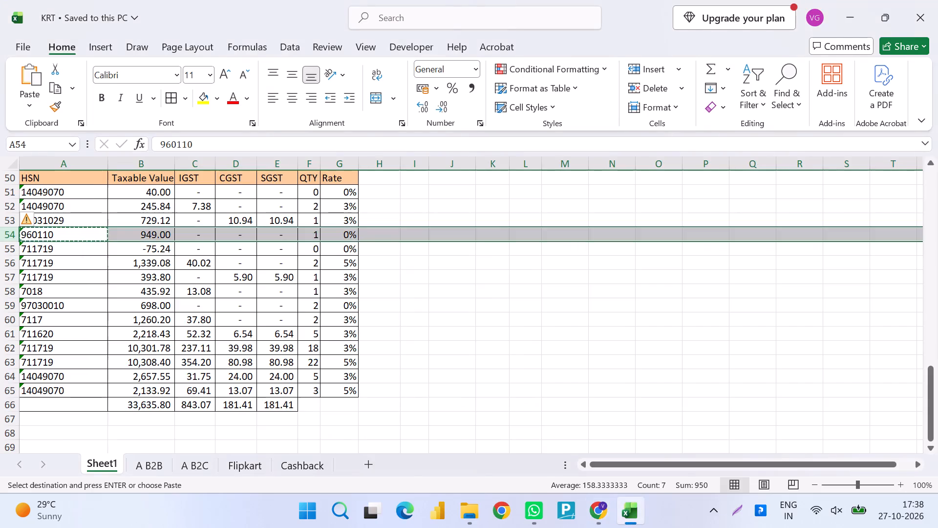
{"action": "key", "text": "alt+Tab"}
{"action": "key", "text": "alt+Tab"}
{"action": "key", "text": "alt+Tab"}
{"action": "type", "text": "pcs"}
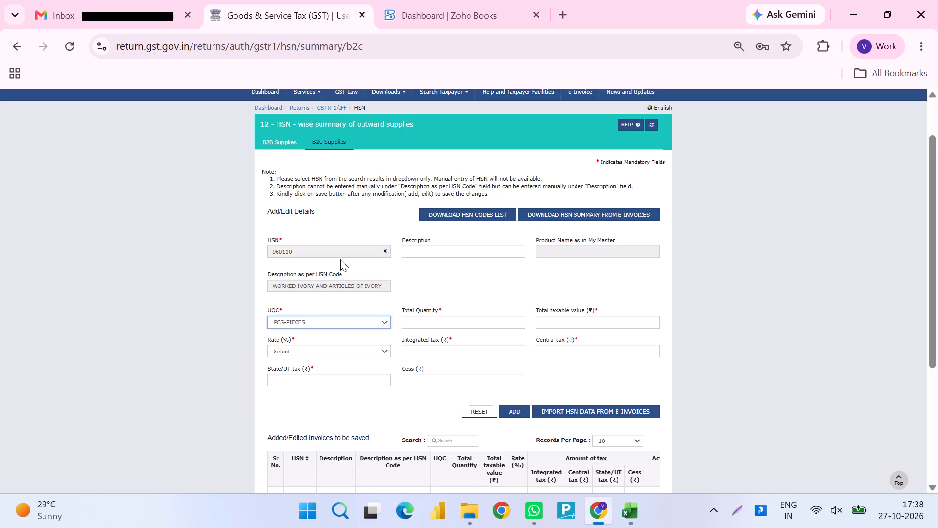
Enter row 54's quantity of 1 and total taxable value of 949 in the B2C record.
{"action": "key", "text": "Tab"}
{"action": "key", "text": "alt+Tab"}
{"action": "key", "text": "alt+Tab"}
{"action": "type", "text": "949"}
{"action": "key", "text": "BackSpace"}
{"action": "key", "text": "BackSpace"}
{"action": "key", "text": "BackSpace"}
{"action": "key", "text": "1"}
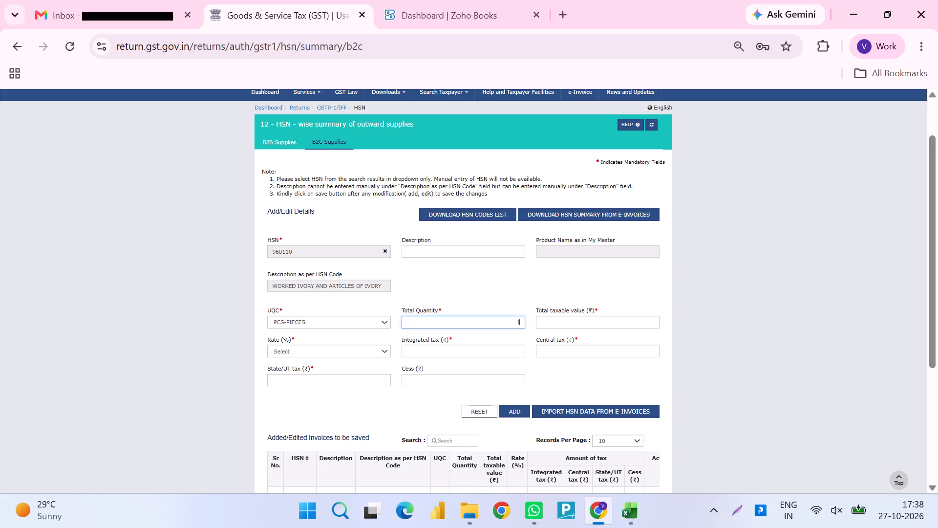
{"action": "key", "text": "Tab"}
{"action": "type", "text": "949"}
Set the rate to 0%, enter 0 for integrated tax, central tax and cess, and try to add the record for HSN 960110.
{"action": "key", "text": "Tab"}
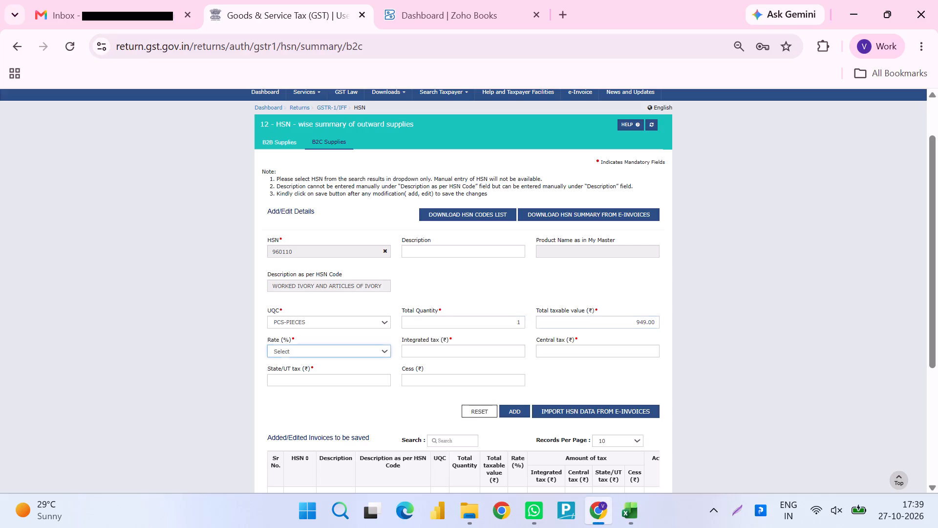
{"action": "key", "text": "0"}
{"action": "key", "text": "Tab"}
{"action": "key", "text": "0"}
{"action": "key", "text": "Tab"}
{"action": "key", "text": "0"}
{"action": "key", "text": "Tab"}
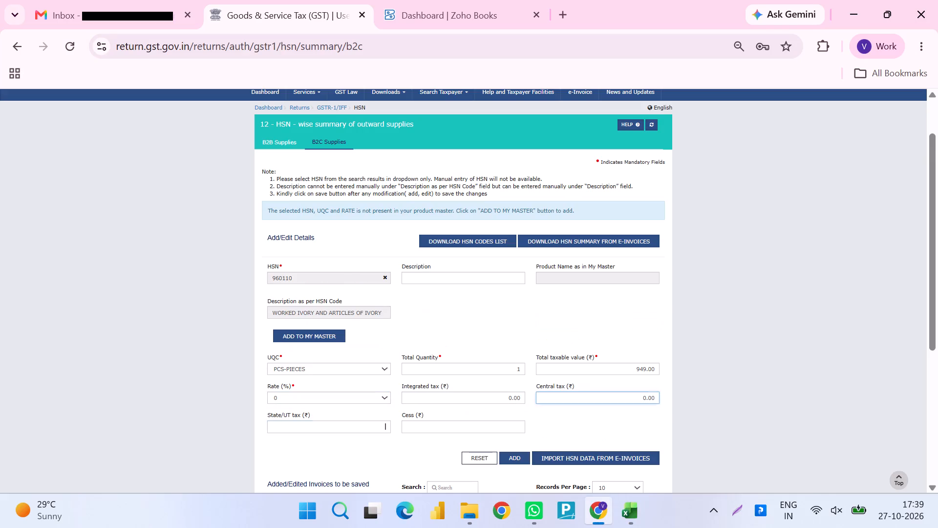
{"action": "key", "text": "Tab"}
{"action": "key", "text": "0"}
{"action": "key", "text": "Tab"}
{"action": "key", "text": "0"}
{"action": "key", "text": "Tab"}
{"action": "key", "text": "Return"}
{"action": "key", "text": "alt+Tab"}
{"action": "key", "text": "alt+Tab"}
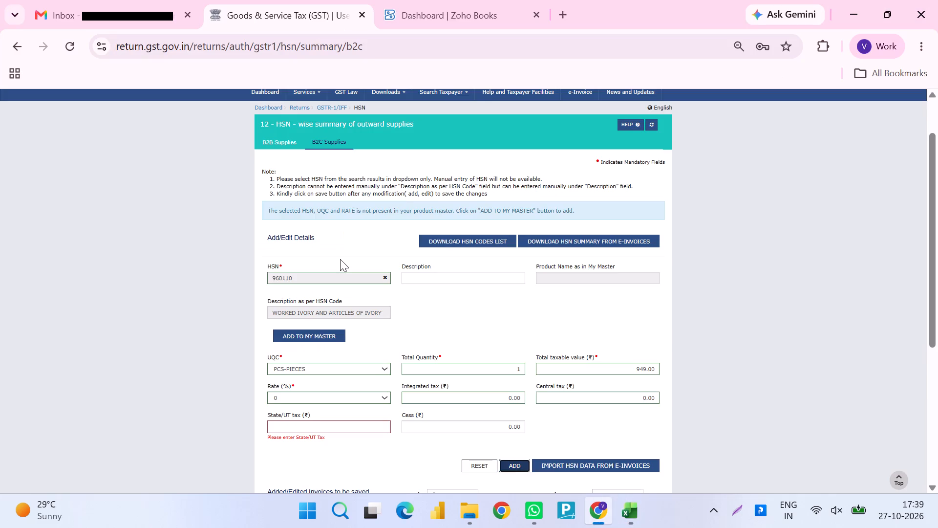
Enter 0 for State/UT tax and add the B2C record for HSN 960110.
{"action": "key", "text": "shift+Tab"}
{"action": "key", "text": "shift+Tab"}
{"action": "key", "text": "shift+Tab"}
{"action": "key", "text": "shift+Tab"}
{"action": "key", "text": "Tab"}
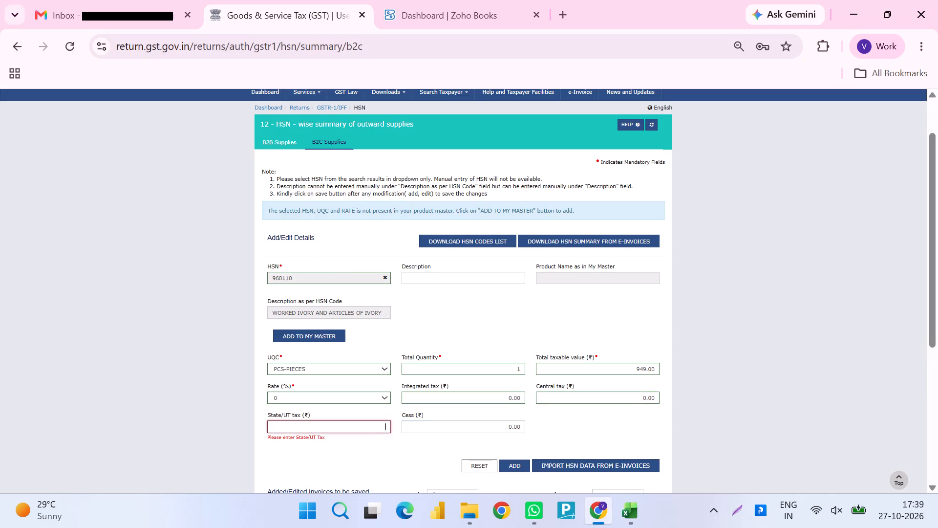
{"action": "key", "text": "0"}
{"action": "key", "text": "Tab"}
{"action": "key", "text": "Tab"}
{"action": "key", "text": "Tab"}
{"action": "key", "text": "Return"}
Copy HSN code 711719 from A55 of the workbook and select it as the HSN of a new B2C record.
{"action": "key", "text": "alt+Tab"}
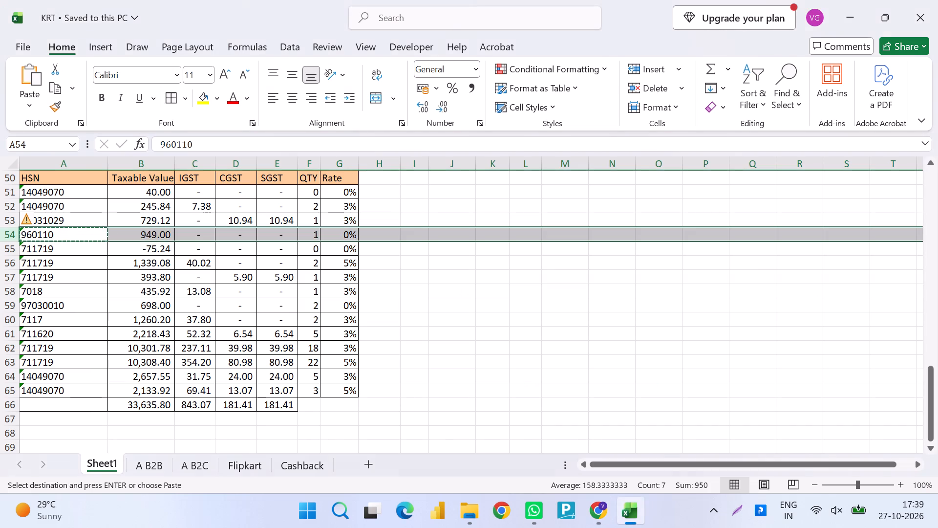
{"action": "key", "text": "Down"}
{"action": "key", "text": "ctrl+c"}
{"action": "key", "text": "alt+Tab"}
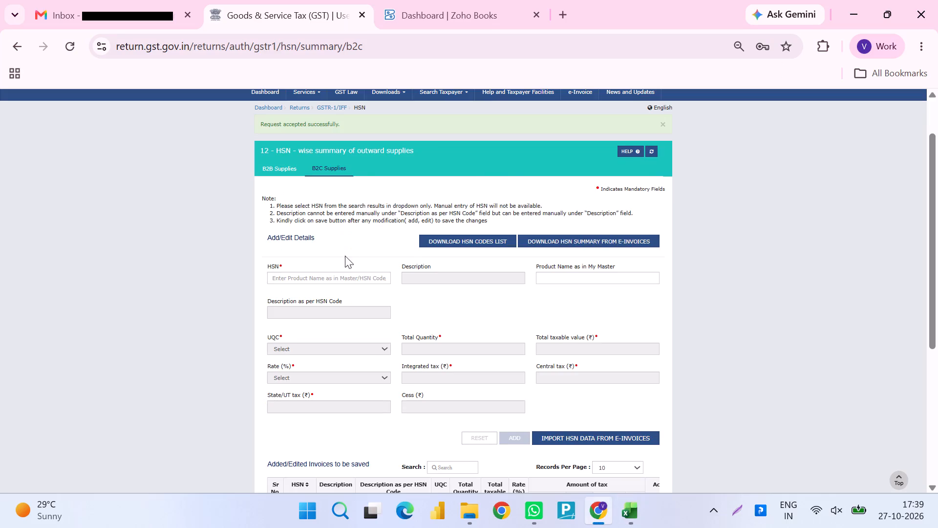
{"action": "left_click", "coordinate": [355, 273]}
{"action": "key", "text": "ctrl+v"}
{"action": "left_click", "coordinate": [357, 252]}
{"action": "key", "text": "ctrl+v"}
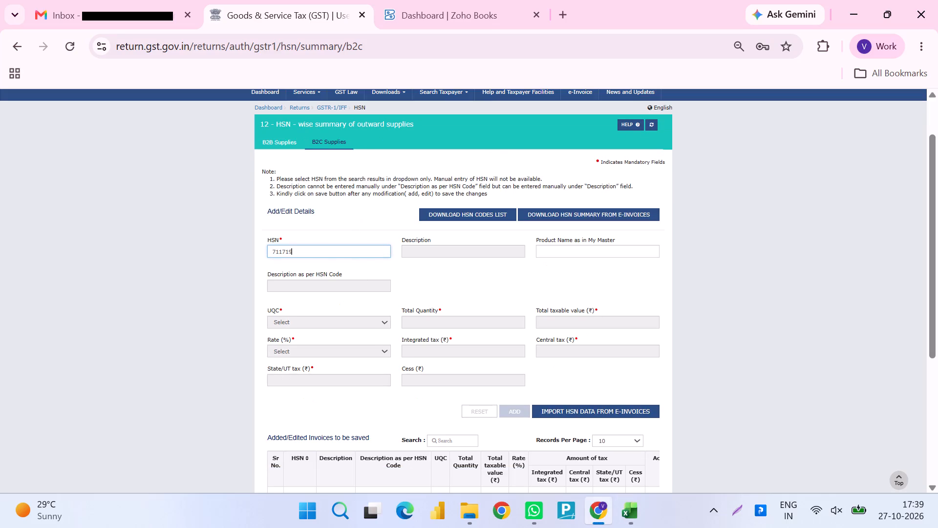
{"action": "left_click", "coordinate": [339, 264]}
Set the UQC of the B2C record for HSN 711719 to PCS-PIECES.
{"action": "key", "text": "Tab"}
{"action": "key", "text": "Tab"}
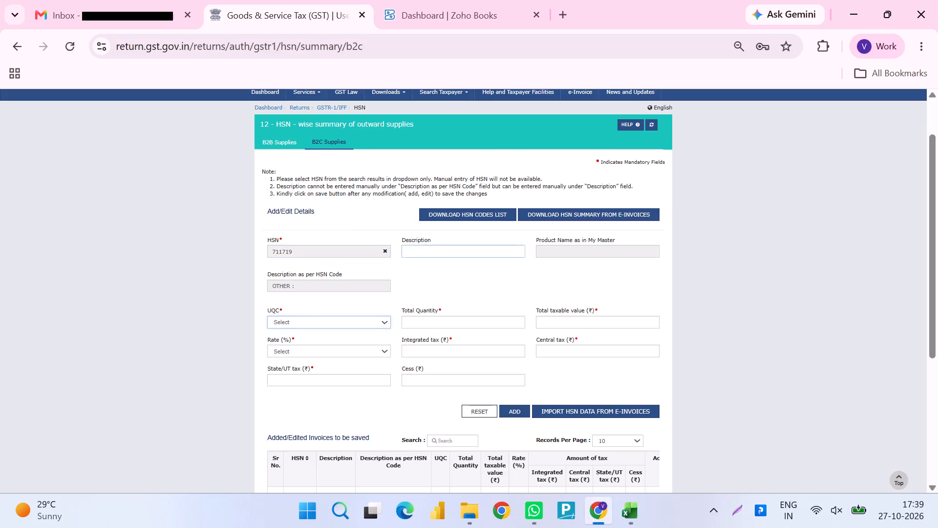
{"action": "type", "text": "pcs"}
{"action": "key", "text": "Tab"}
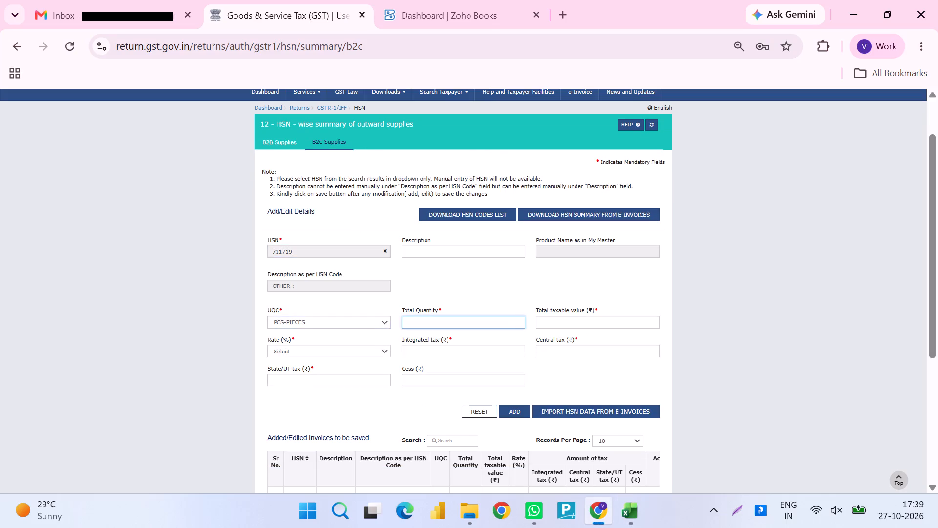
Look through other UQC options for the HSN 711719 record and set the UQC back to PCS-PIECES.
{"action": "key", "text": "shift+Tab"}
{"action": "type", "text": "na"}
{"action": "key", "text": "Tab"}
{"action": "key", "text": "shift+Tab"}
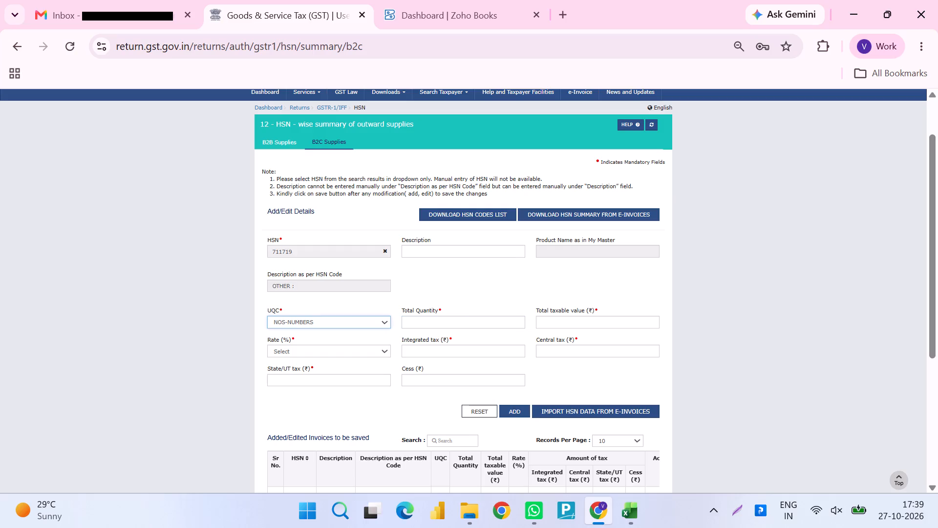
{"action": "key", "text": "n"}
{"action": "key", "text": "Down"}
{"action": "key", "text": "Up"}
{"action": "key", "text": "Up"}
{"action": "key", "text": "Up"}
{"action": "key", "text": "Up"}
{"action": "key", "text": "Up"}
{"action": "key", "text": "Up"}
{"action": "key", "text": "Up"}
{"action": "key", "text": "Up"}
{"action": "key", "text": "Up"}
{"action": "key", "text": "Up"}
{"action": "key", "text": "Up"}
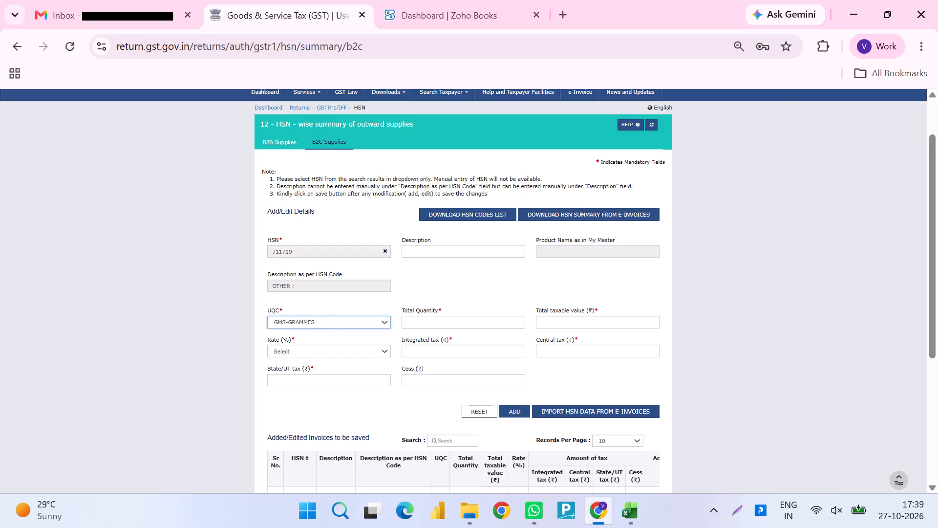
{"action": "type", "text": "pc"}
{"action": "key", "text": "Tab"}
Enter a total quantity of -1 and the taxable value -75.24 from B55 for the HSN 711719 record.
{"action": "key", "text": "0"}
{"action": "key", "text": "BackSpace"}
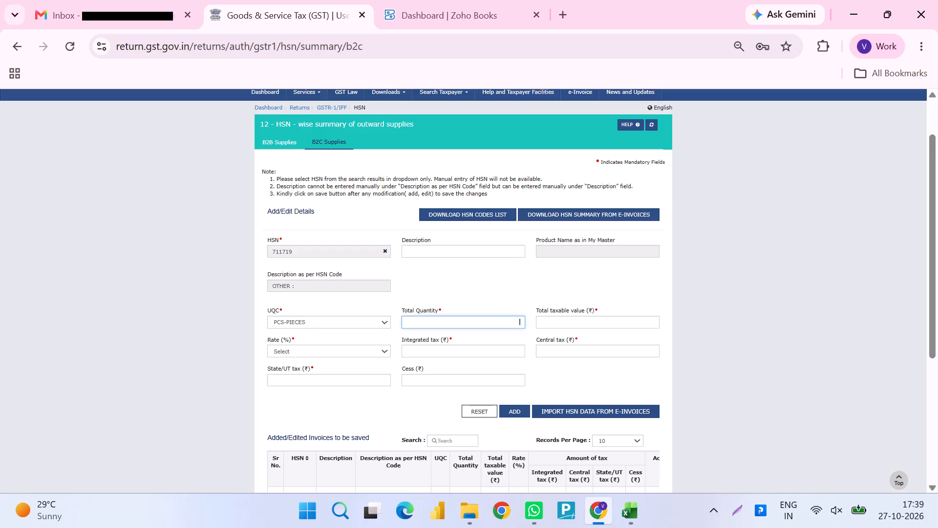
{"action": "type", "text": "-1"}
{"action": "key", "text": "Tab"}
{"action": "key", "text": "alt+Tab"}
{"action": "key", "text": "Right"}
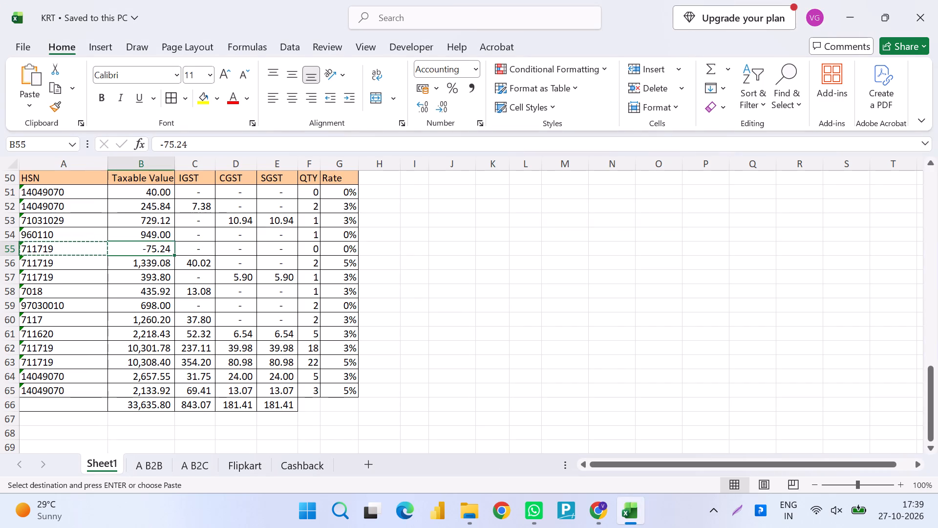
{"action": "key", "text": "alt+Tab"}
{"action": "type", "text": "75"}
{"action": "key", "text": "period"}
{"action": "key", "text": "BackSpace"}
{"action": "key", "text": "BackSpace"}
{"action": "key", "text": "BackSpace"}
{"action": "key", "text": "BackSpace"}
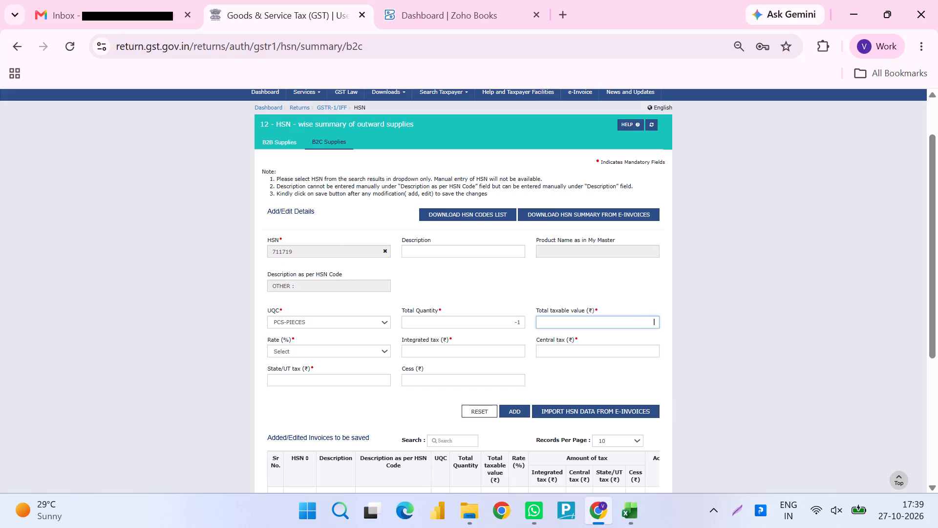
{"action": "key", "text": "minus"}
{"action": "type", "text": "75.24"}
{"action": "key", "text": "Tab"}
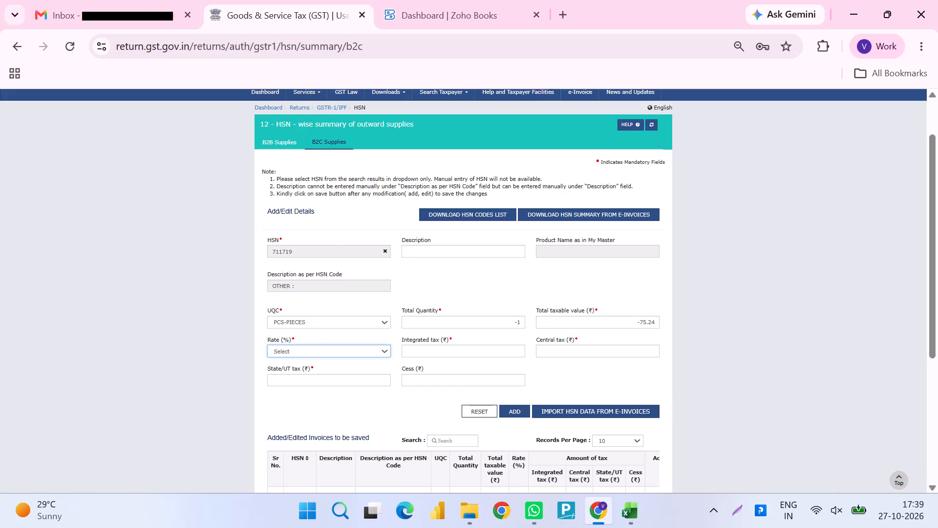
Set the rate to 0%, enter 0 for integrated, central and State/UT tax and cess, and add the HSN 711719 record.
{"action": "key", "text": "0"}
{"action": "key", "text": "Tab"}
{"action": "key", "text": "0"}
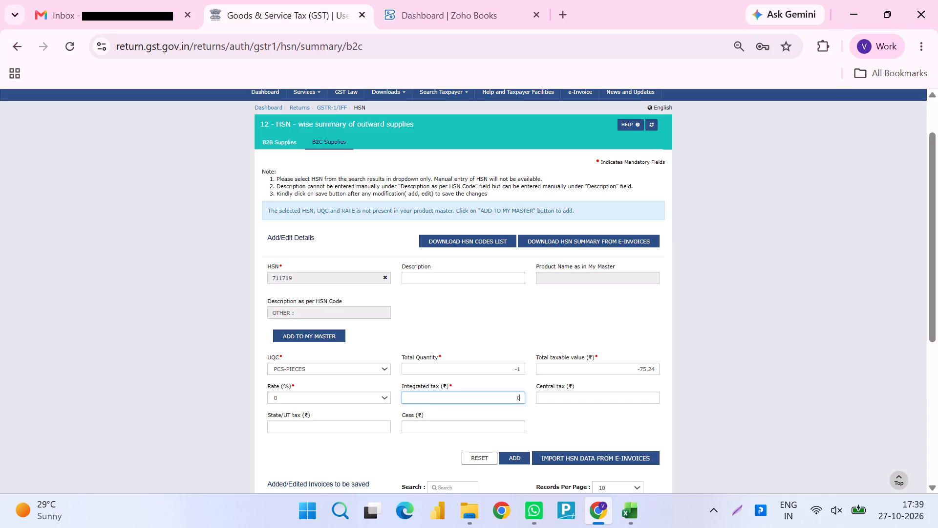
{"action": "key", "text": "Tab"}
{"action": "key", "text": "0"}
{"action": "key", "text": "Tab"}
{"action": "key", "text": "0"}
{"action": "key", "text": "Tab"}
{"action": "key", "text": "0"}
{"action": "key", "text": "Tab"}
{"action": "key", "text": "Tab"}
{"action": "key", "text": "Return"}
In the workbook, shade the already entered B2C rows A51:G55 with a light blue fill.
{"action": "key", "text": "alt+Tab"}
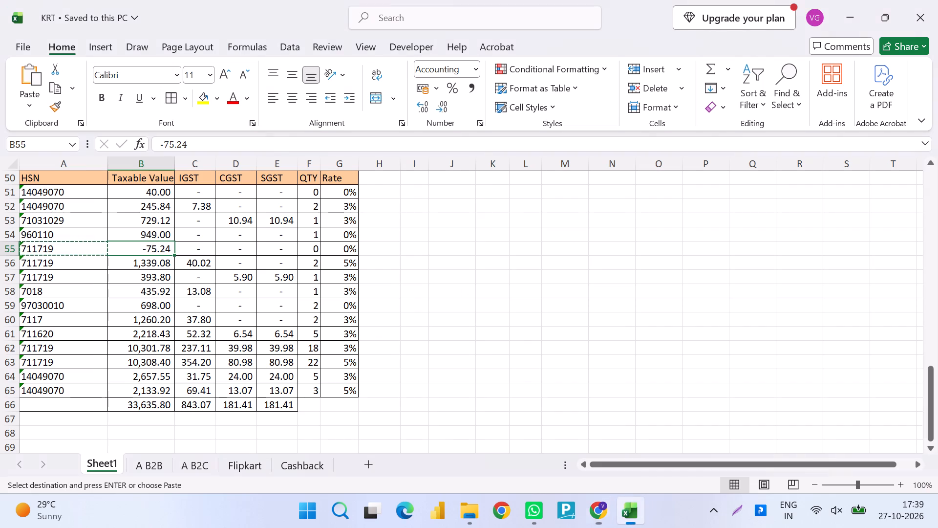
{"action": "key", "text": "Left"}
{"action": "key", "text": "Down"}
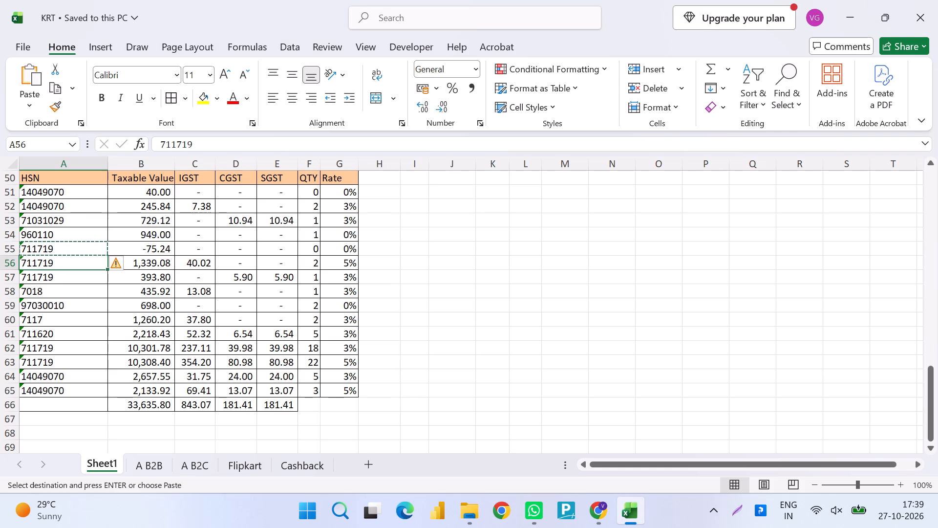
{"action": "key", "text": "Up"}
{"action": "key", "text": "ctrl+shift+Up"}
{"action": "key", "text": "shift+Up"}
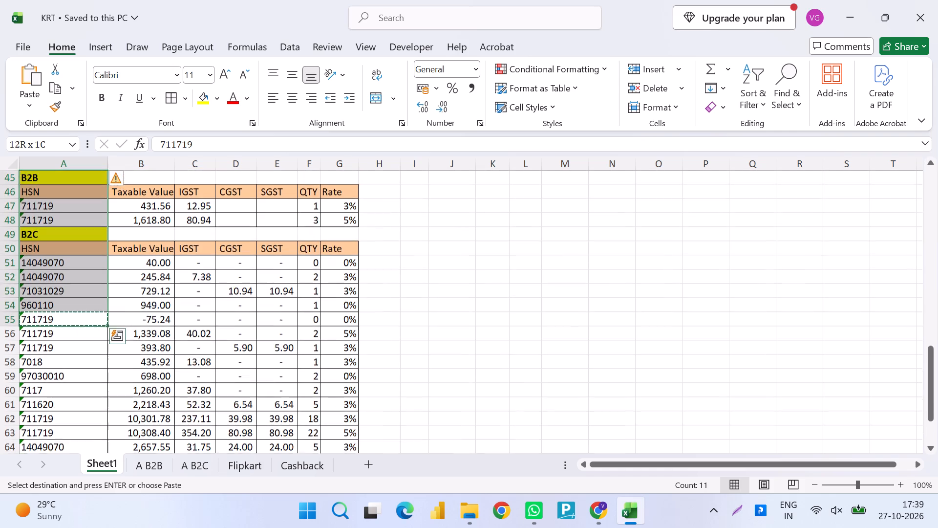
{"action": "key", "text": "shift+Down"}
{"action": "key", "text": "shift+Down"}
{"action": "key", "text": "shift+Down"}
{"action": "key", "text": "shift+Down"}
{"action": "key", "text": "shift+Down"}
{"action": "key", "text": "shift+Down"}
{"action": "key", "text": "shift+Down"}
{"action": "key", "text": "shift+Right"}
{"action": "key", "text": "shift+Right"}
{"action": "key", "text": "shift+Right"}
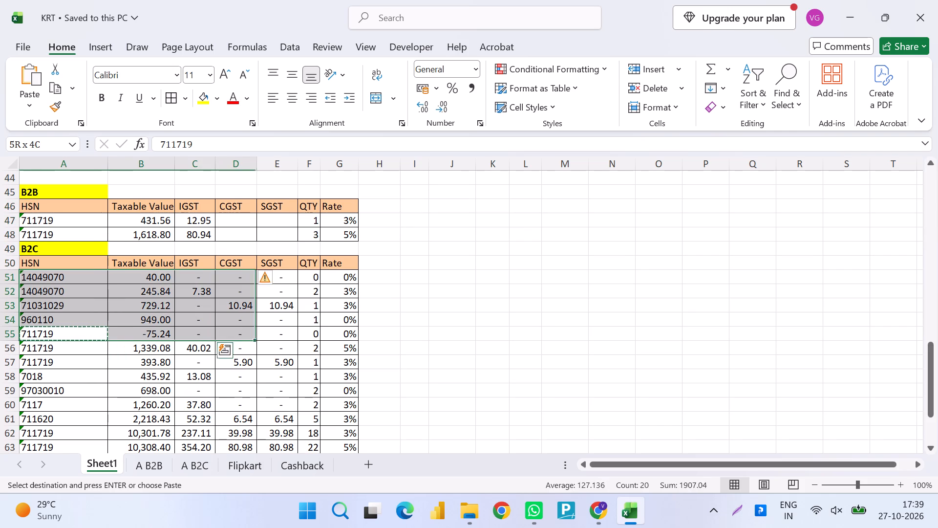
{"action": "key", "text": "shift+Right"}
{"action": "key", "text": "shift+Right"}
{"action": "key", "text": "shift+Right"}
{"action": "key", "text": "space"}
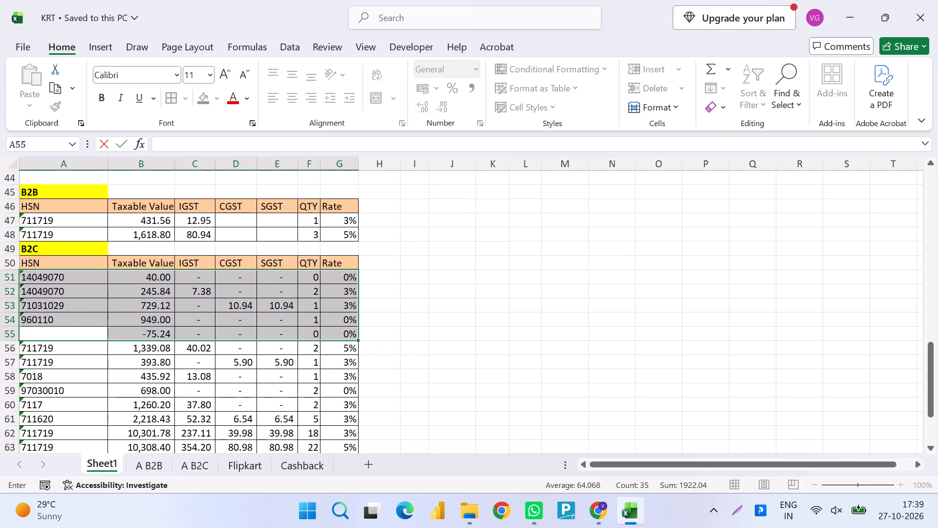
{"action": "key", "text": "Escape"}
{"action": "key", "text": "Escape"}
{"action": "key", "text": "alt+semicolon"}
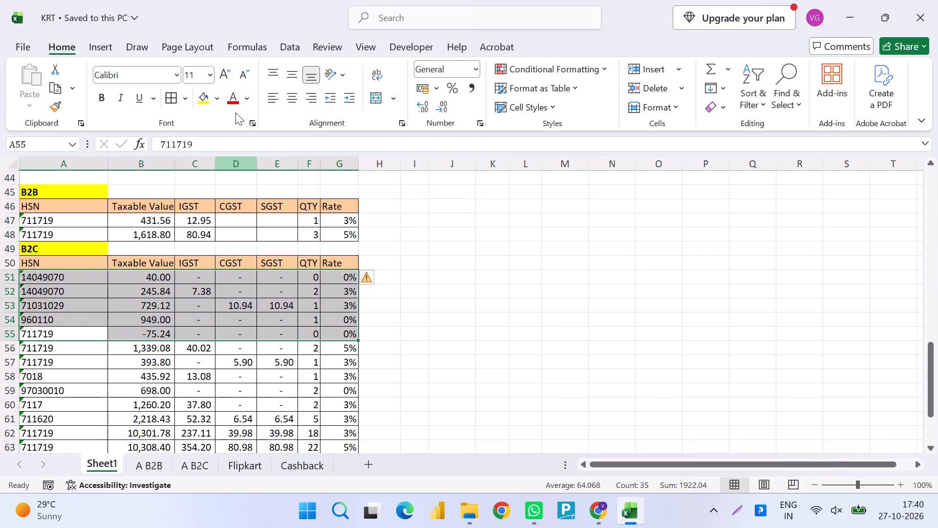
{"action": "left_click", "coordinate": [206, 97]}
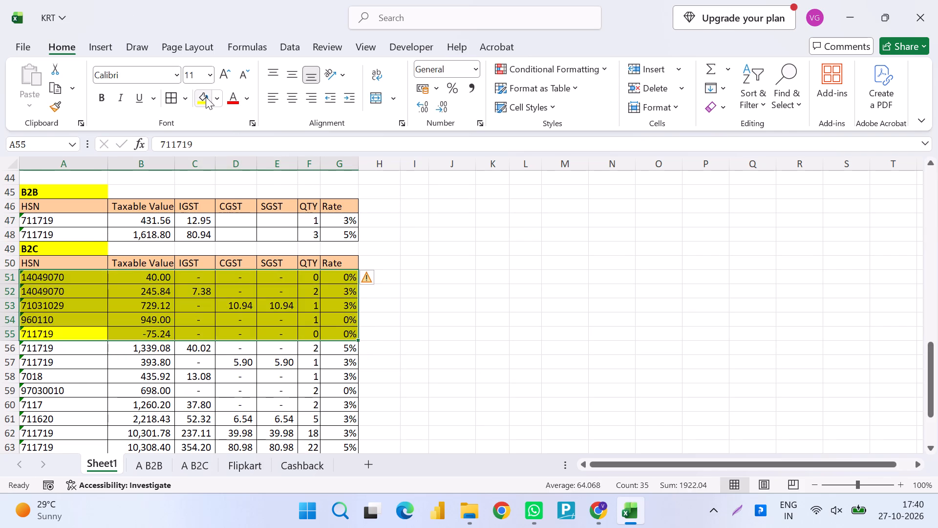
{"action": "left_click", "coordinate": [218, 96]}
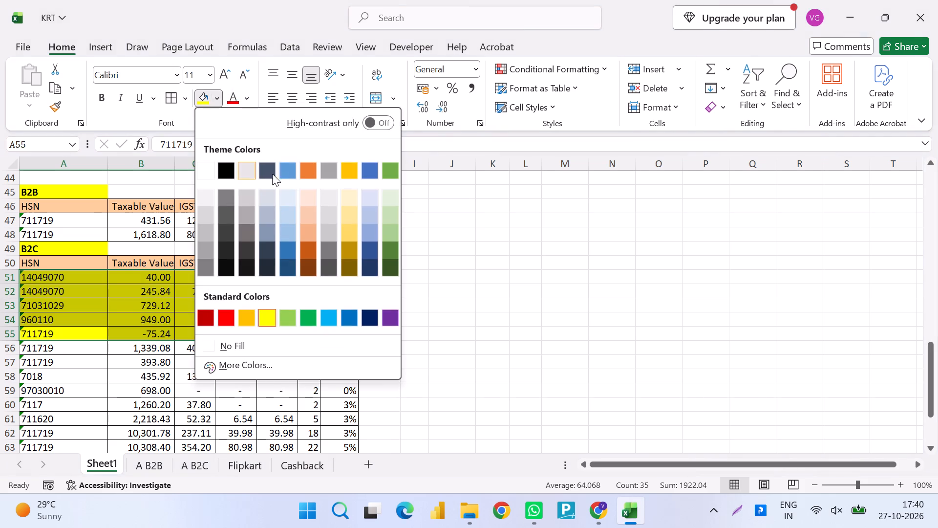
{"action": "left_click", "coordinate": [291, 195]}
Review the remaining B2C rows in the workbook for repeated HSN codes, comparing the 711719 entries in rows 62 and 63.
{"action": "key", "text": "Down"}
{"action": "key", "text": "Down"}
{"action": "key", "text": "Down"}
{"action": "key", "text": "Down"}
{"action": "key", "text": "Down"}
{"action": "key", "text": "Down"}
{"action": "key", "text": "Down"}
{"action": "key", "text": "Down"}
{"action": "key", "text": "Down"}
{"action": "key", "text": "Down"}
{"action": "key", "text": "Down"}
{"action": "key", "text": "Down"}
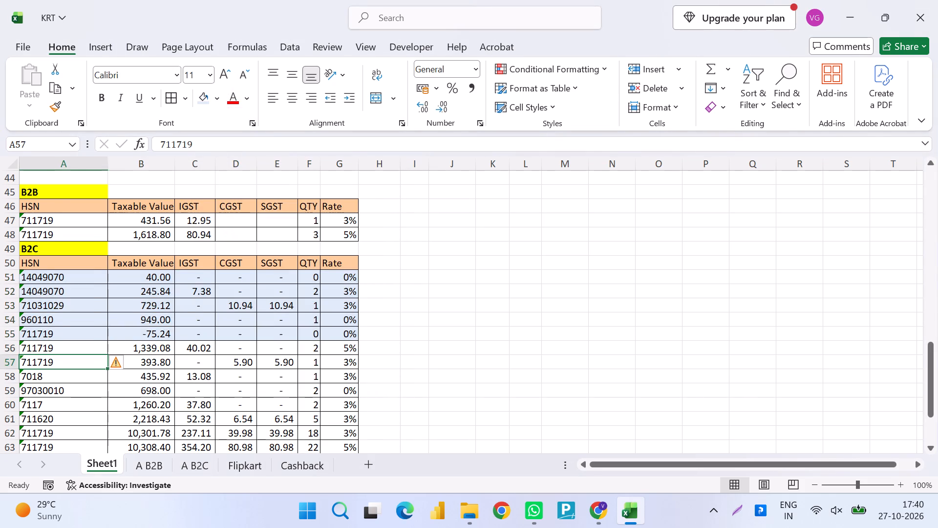
{"action": "key", "text": "Up"}
{"action": "key", "text": "Up"}
{"action": "key", "text": "Up"}
{"action": "key", "text": "Up"}
{"action": "key", "text": "Up"}
{"action": "key", "text": "Down"}
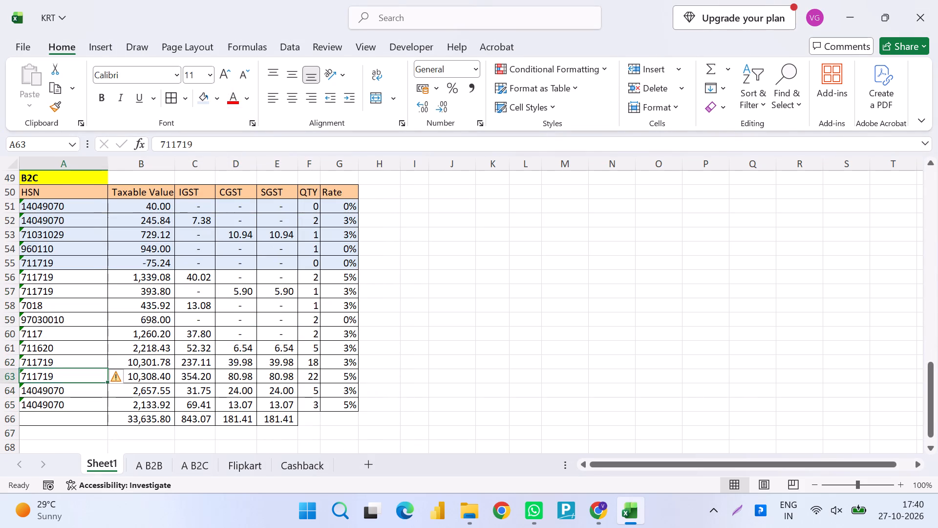
{"action": "key", "text": "Up"}
{"action": "key", "text": "shift+Down"}
{"action": "key", "text": "shift+space"}
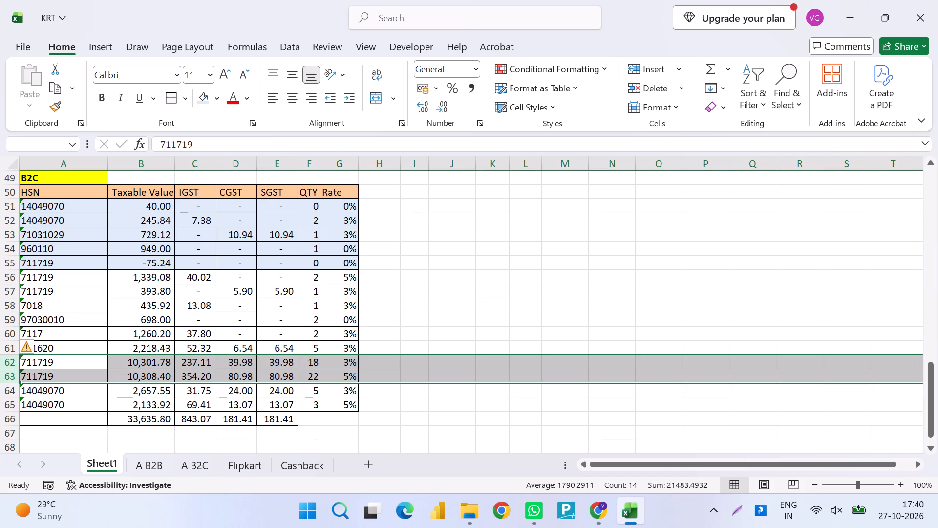
{"action": "scroll", "coordinate": [291, 195], "scroll_direction": "right", "scroll_amount": 1}
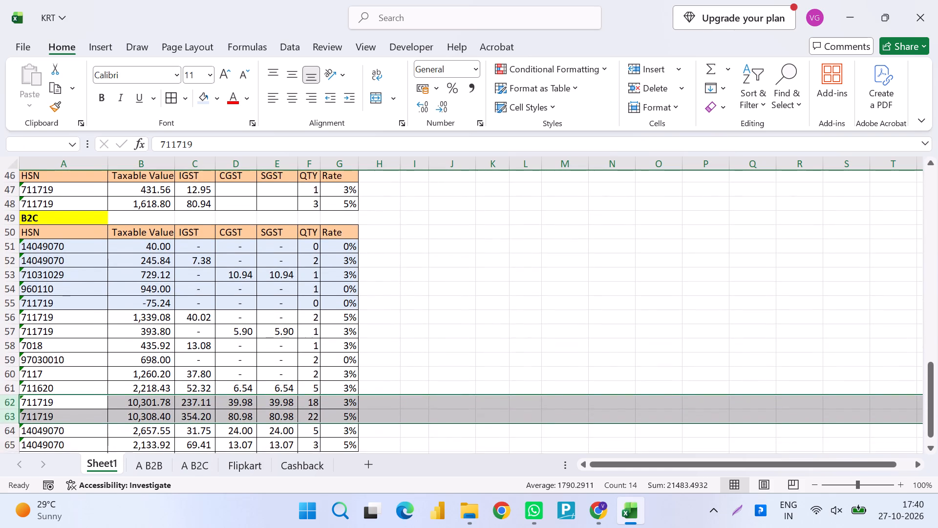
{"action": "scroll", "coordinate": [291, 195], "scroll_direction": "right", "scroll_amount": 1}
{"action": "scroll", "coordinate": [291, 195], "scroll_direction": "down", "scroll_amount": 1}
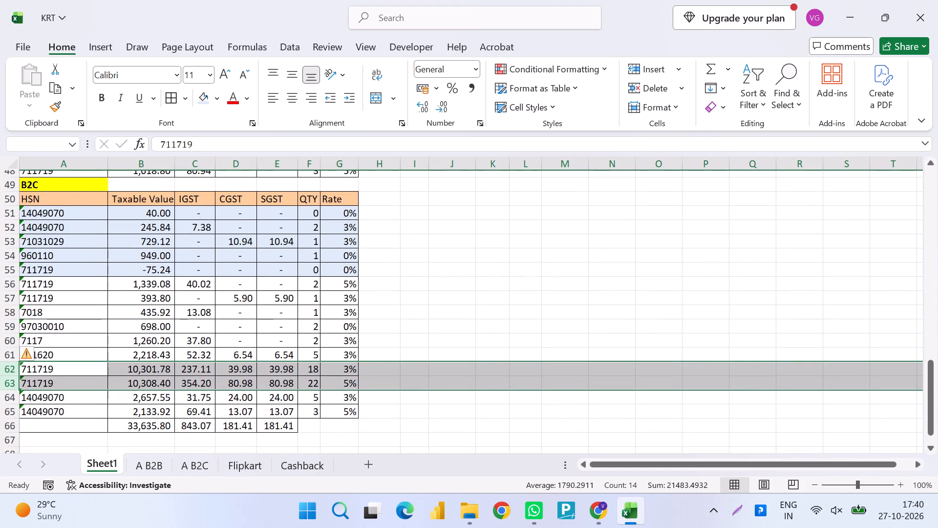
Check the B2C total formula in B66 and sum it with the B2B taxable values in B48 and B47.
{"action": "left_click", "coordinate": [155, 423]}
{"action": "key", "text": "F2"}
{"action": "key", "text": "Return"}
{"action": "key", "text": "Up"}
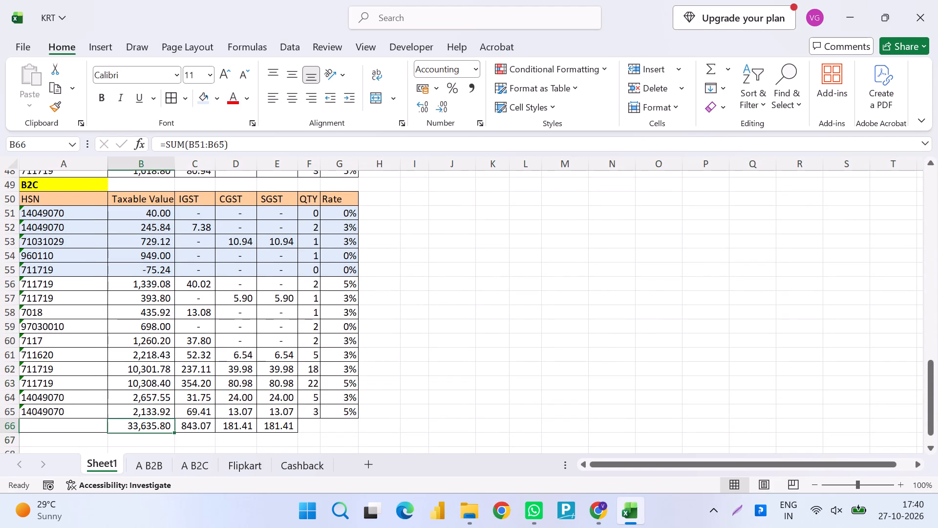
{"action": "left_click", "coordinate": [155, 423], "text": "ctrl"}
{"action": "scroll", "coordinate": [155, 215], "scroll_direction": "up", "scroll_amount": 1}
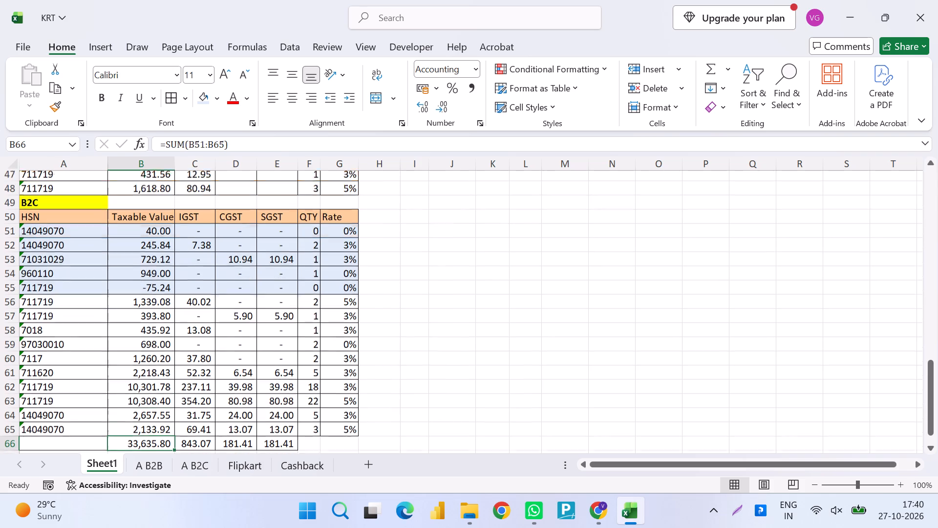
{"action": "scroll", "coordinate": [155, 215], "scroll_direction": "up", "scroll_amount": 2}
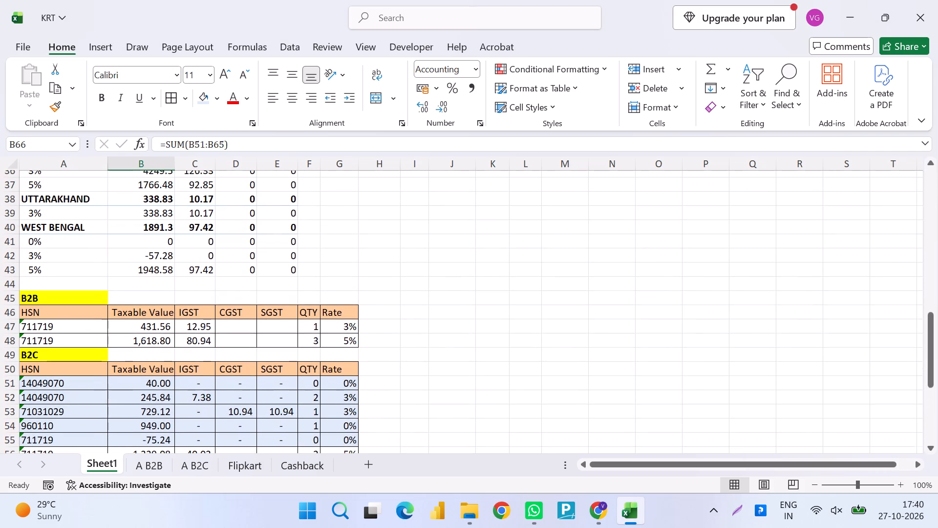
{"action": "scroll", "coordinate": [155, 215], "scroll_direction": "up", "scroll_amount": 5}
{"action": "scroll", "coordinate": [155, 215], "scroll_direction": "down", "scroll_amount": 5}
{"action": "scroll", "coordinate": [155, 215], "scroll_direction": "right", "scroll_amount": 1}
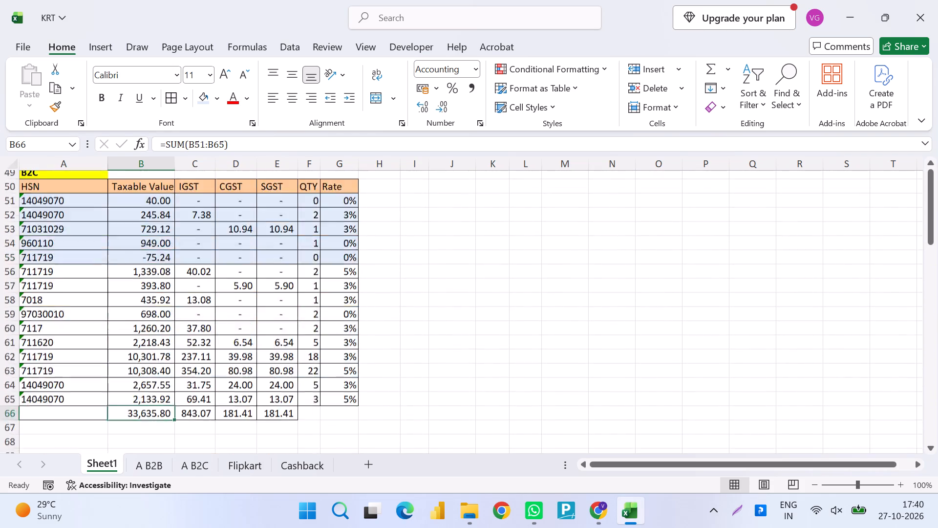
{"action": "scroll", "coordinate": [155, 215], "scroll_direction": "right", "scroll_amount": 1}
{"action": "left_click", "coordinate": [150, 295], "text": "ctrl"}
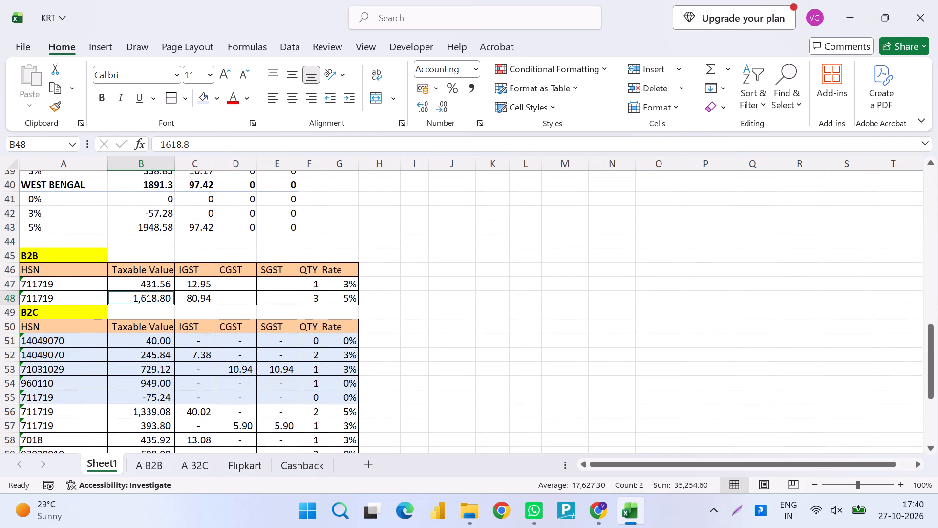
{"action": "left_click", "coordinate": [161, 285], "text": "ctrl"}
{"action": "scroll", "coordinate": [293, 363], "scroll_direction": "down", "scroll_amount": 3}
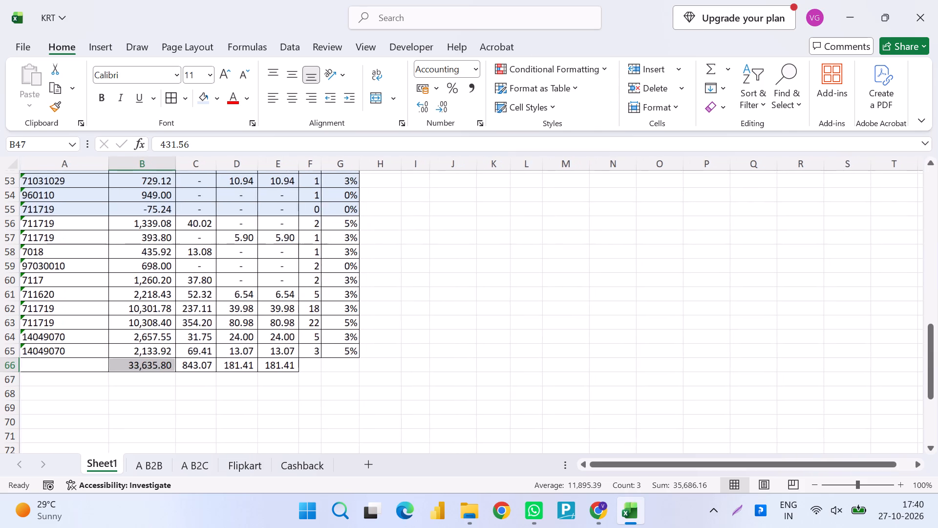
Enter the formula =B56+B63 in B67 to combine the taxable values of the two 5% rows for HSN 711719.
{"action": "left_click", "coordinate": [150, 275]}
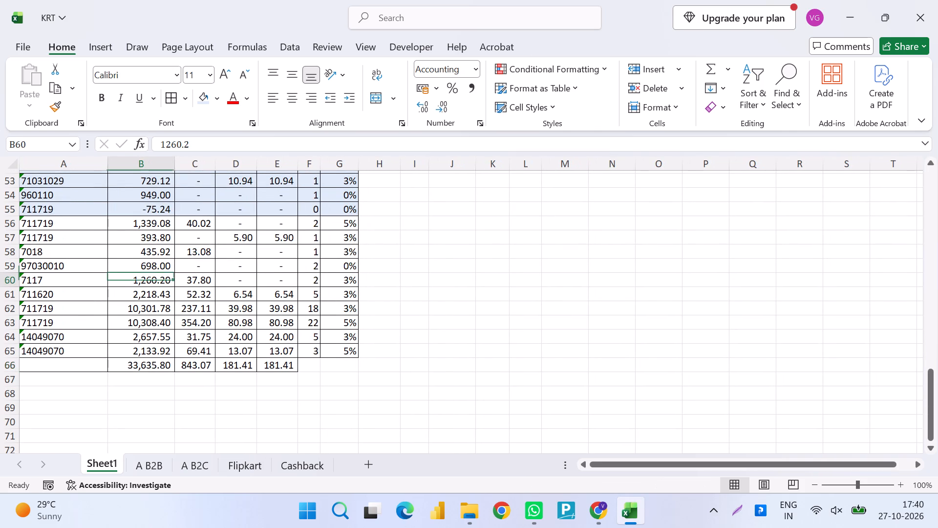
{"action": "key", "text": "Down"}
{"action": "key", "text": "Down"}
{"action": "key", "text": "Down"}
{"action": "key", "text": "Down"}
{"action": "key", "text": "Down"}
{"action": "key", "text": "Down"}
{"action": "key", "text": "Down"}
{"action": "key", "text": "equal"}
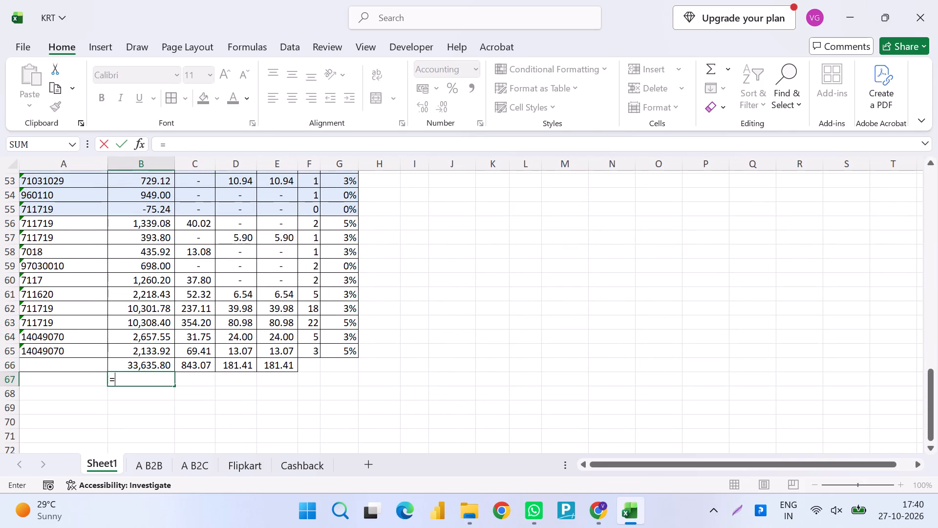
{"action": "key", "text": "Up"}
{"action": "key", "text": "Up"}
{"action": "key", "text": "Up"}
{"action": "key", "text": "Up"}
{"action": "key", "text": "Up"}
{"action": "key", "text": "Up"}
{"action": "key", "text": "Up"}
{"action": "key", "text": "Up"}
{"action": "key", "text": "Up"}
{"action": "key", "text": "Up"}
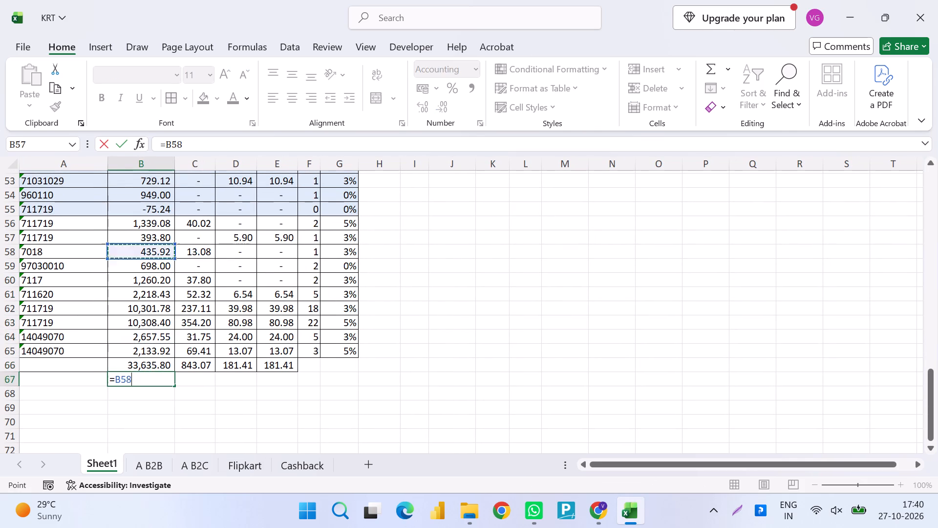
{"action": "key", "text": "Up"}
{"action": "key", "text": "shift+plus"}
{"action": "key", "text": "Up"}
{"action": "key", "text": "Up"}
{"action": "key", "text": "Up"}
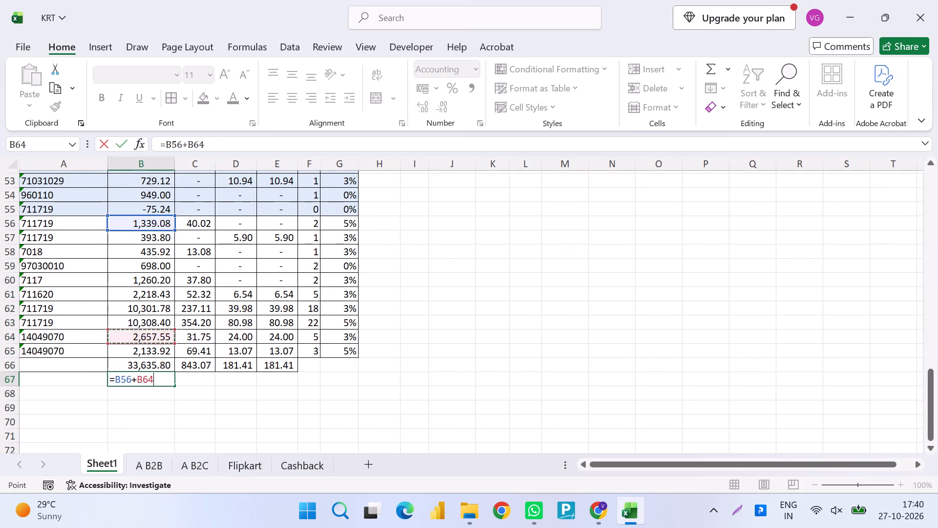
{"action": "key", "text": "Up"}
{"action": "key", "text": "Return"}
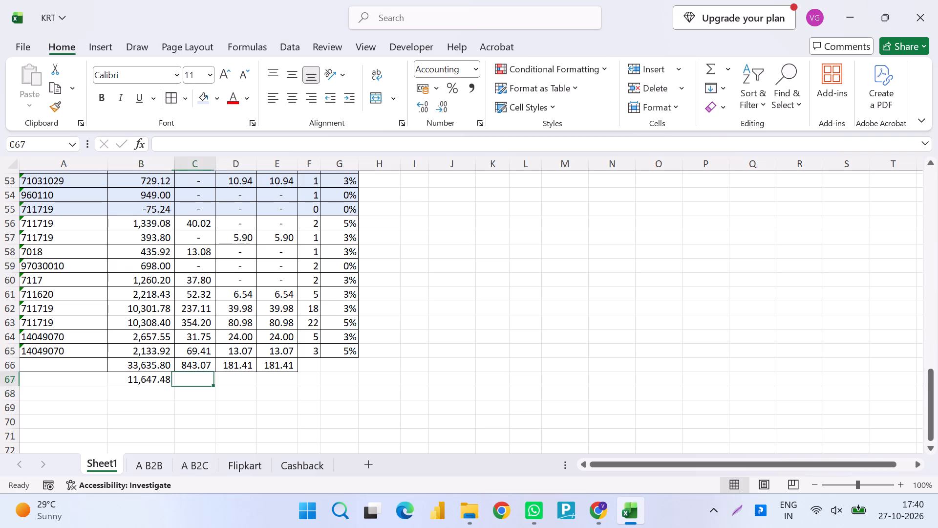
Fill the B67 formula across to E67 to combine the IGST, CGST and SGST amounts.
{"action": "key", "text": "Left"}
{"action": "key", "text": "shift+Right"}
{"action": "key", "text": "shift+Right"}
{"action": "key", "text": "shift+Right"}
{"action": "key", "text": "ctrl+r"}
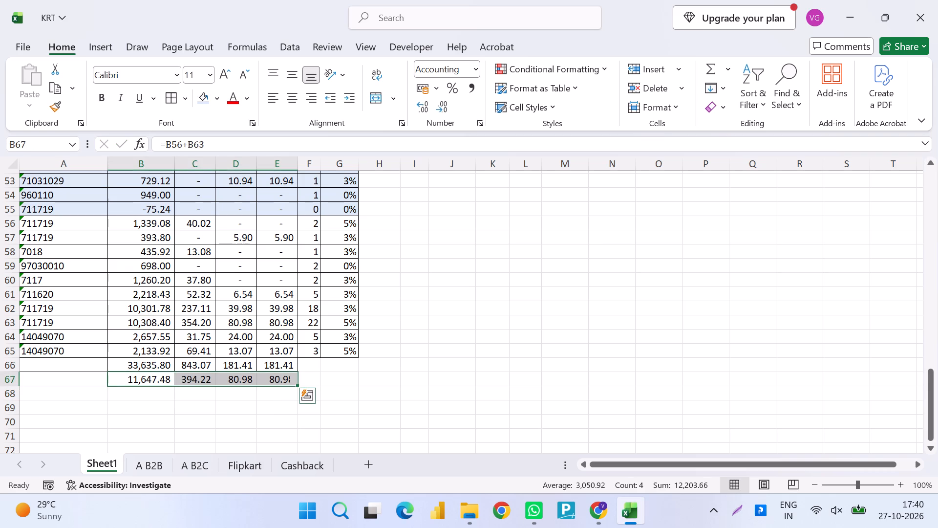
Paste the combined amounts from B67:E67 as values over the 5% row for HSN 711719 in row 63.
{"action": "key", "text": "ctrl+c"}
{"action": "key", "text": "Up"}
{"action": "key", "text": "Up"}
{"action": "key", "text": "Up"}
{"action": "key", "text": "Up"}
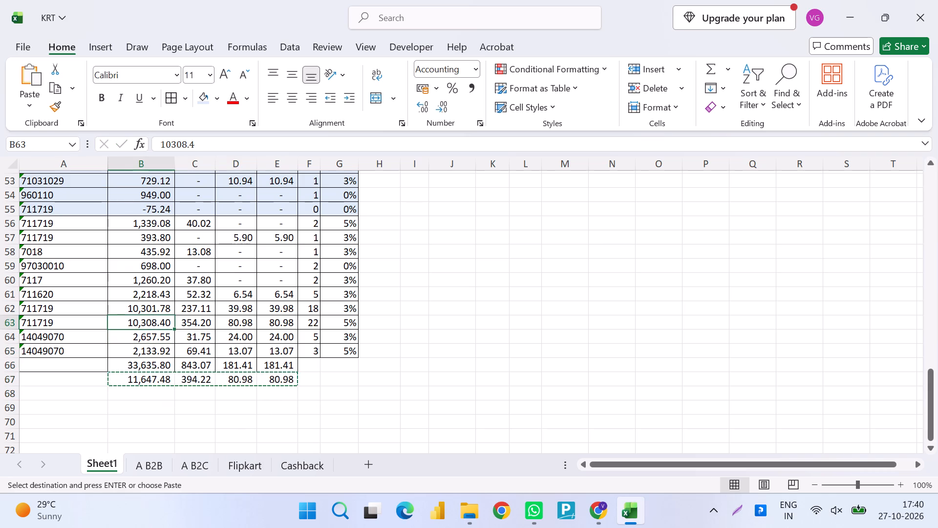
{"action": "key", "text": "ctrl+alt+v"}
{"action": "key", "text": "v"}
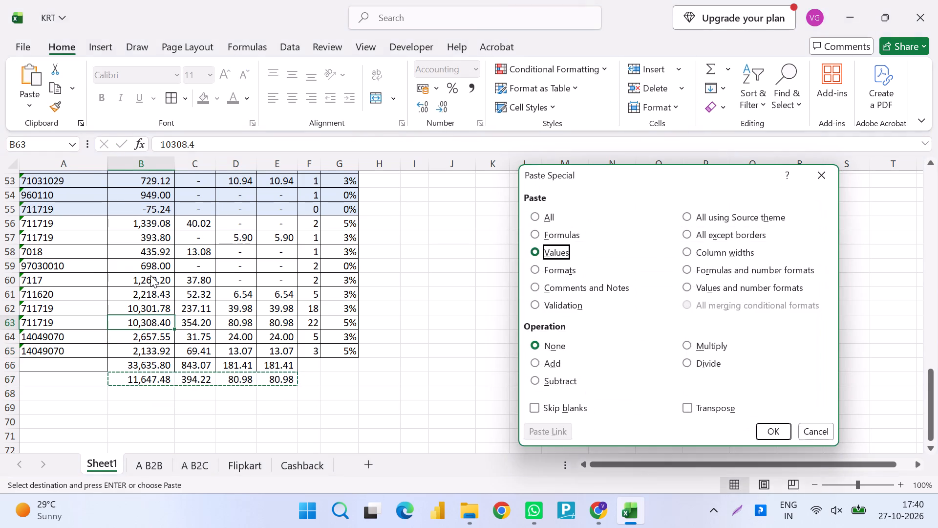
{"action": "key", "text": "Return"}
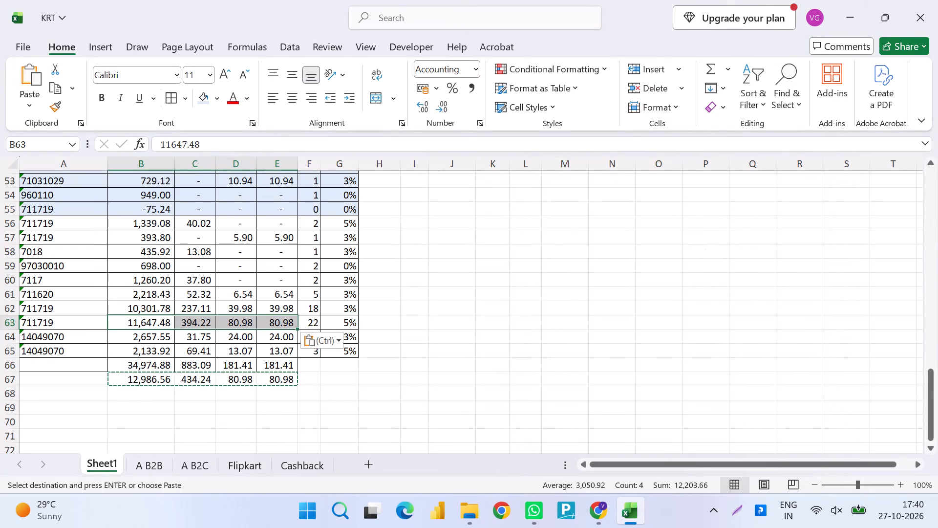
Set the quantity in F63 to 24.
{"action": "key", "text": "Right"}
{"action": "key", "text": "Right"}
{"action": "key", "text": "Right"}
{"action": "key", "text": "Right"}
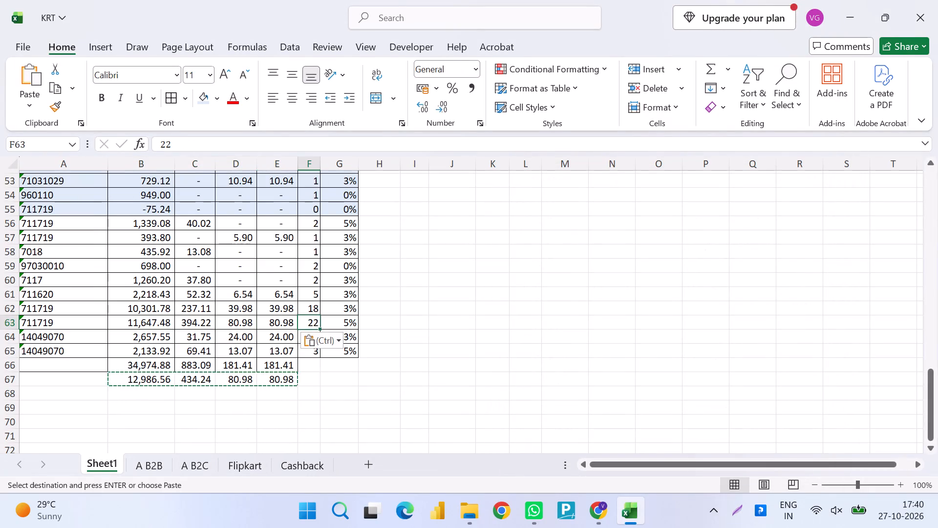
{"action": "type", "text": "24"}
{"action": "key", "text": "Return"}
Delete row 56, the duplicate 5% entry for HSN 711719 already merged into the lower row.
{"action": "key", "text": "Up"}
{"action": "key", "text": "Up"}
{"action": "key", "text": "Up"}
{"action": "key", "text": "Up"}
{"action": "key", "text": "Up"}
{"action": "key", "text": "Up"}
{"action": "key", "text": "Up"}
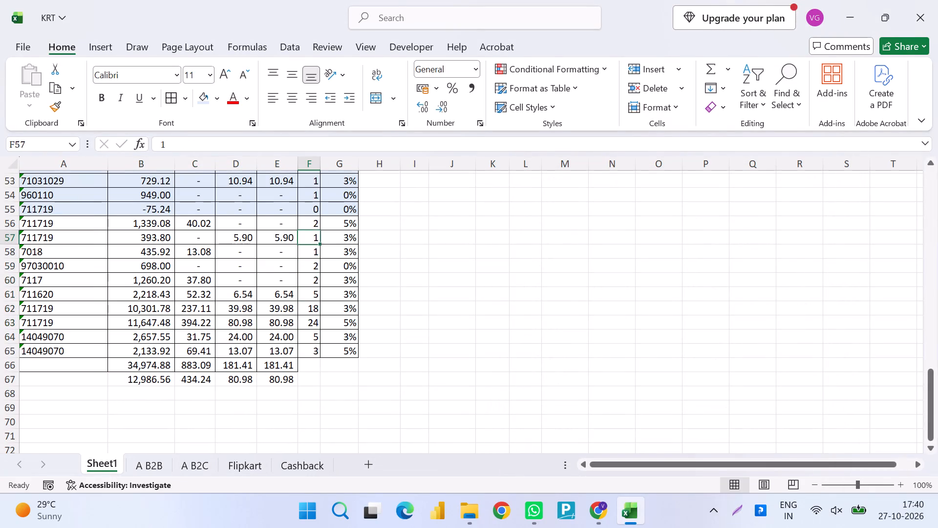
{"action": "key", "text": "Up"}
{"action": "key", "text": "shift+space"}
{"action": "key", "text": "ctrl+minus"}
Enter the formula =B56+B61 in B66 to combine the taxable values of the two 3% rows for HSN 711719.
{"action": "key", "text": "ctrl+Down"}
{"action": "key", "text": "Down"}
{"action": "key", "text": "Left"}
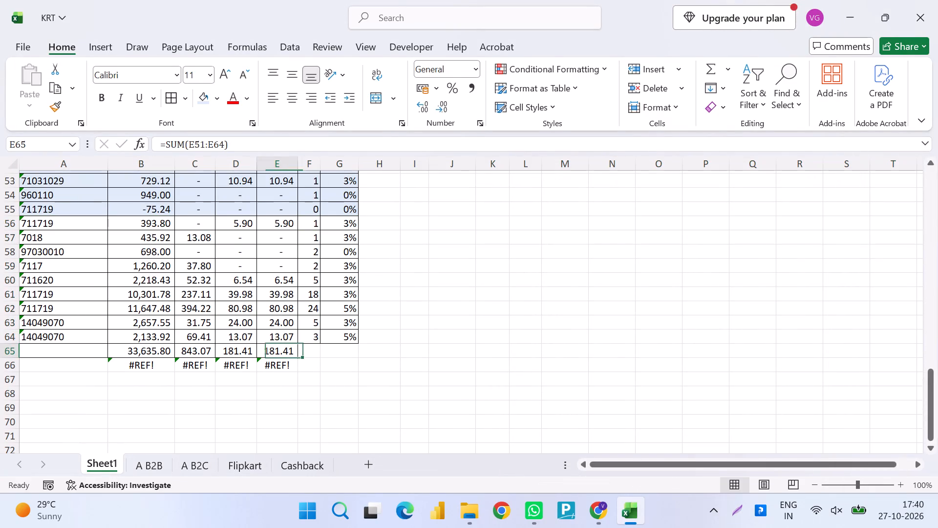
{"action": "key", "text": "Left"}
{"action": "key", "text": "Left"}
{"action": "key", "text": "Down"}
{"action": "key", "text": "Left"}
{"action": "key", "text": "F2"}
{"action": "key", "text": "Return"}
{"action": "key", "text": "Up"}
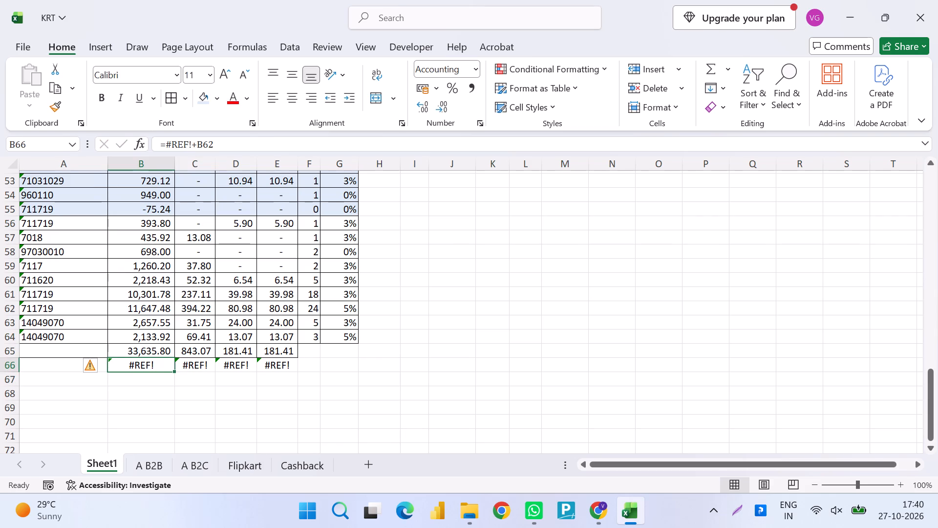
{"action": "key", "text": "equal"}
{"action": "key", "text": "Up"}
{"action": "key", "text": "Up"}
{"action": "key", "text": "Up"}
{"action": "key", "text": "Up"}
{"action": "key", "text": "Up"}
{"action": "key", "text": "Up"}
{"action": "key", "text": "Up"}
{"action": "key", "text": "Up"}
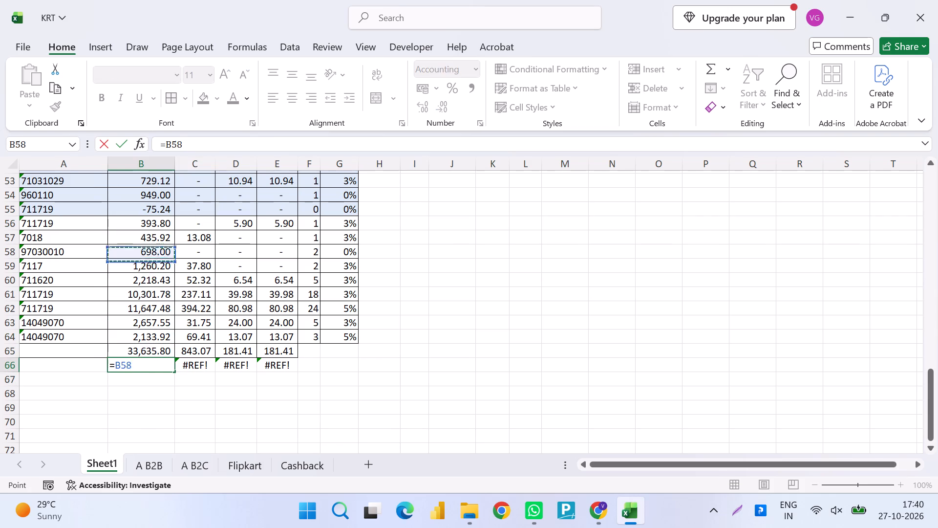
{"action": "key", "text": "Up"}
{"action": "key", "text": "Up"}
{"action": "key", "text": "shift+plus"}
{"action": "key", "text": "Up"}
{"action": "key", "text": "Up"}
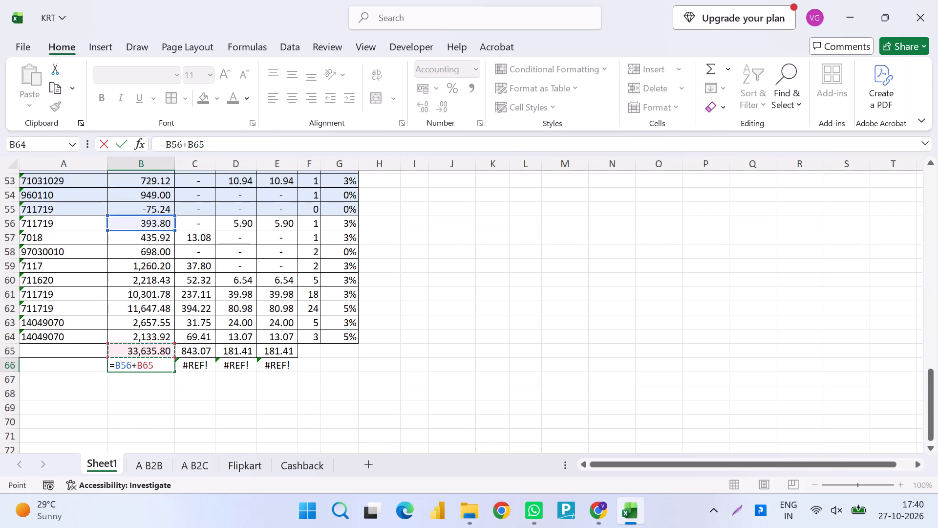
{"action": "key", "text": "Up"}
{"action": "key", "text": "Up"}
{"action": "key", "text": "Up"}
{"action": "key", "text": "Return"}
Fill the B66 formula across to F66 to combine the tax amounts and quantities.
{"action": "key", "text": "Up"}
{"action": "key", "text": "shift+Right"}
{"action": "key", "text": "shift+Right"}
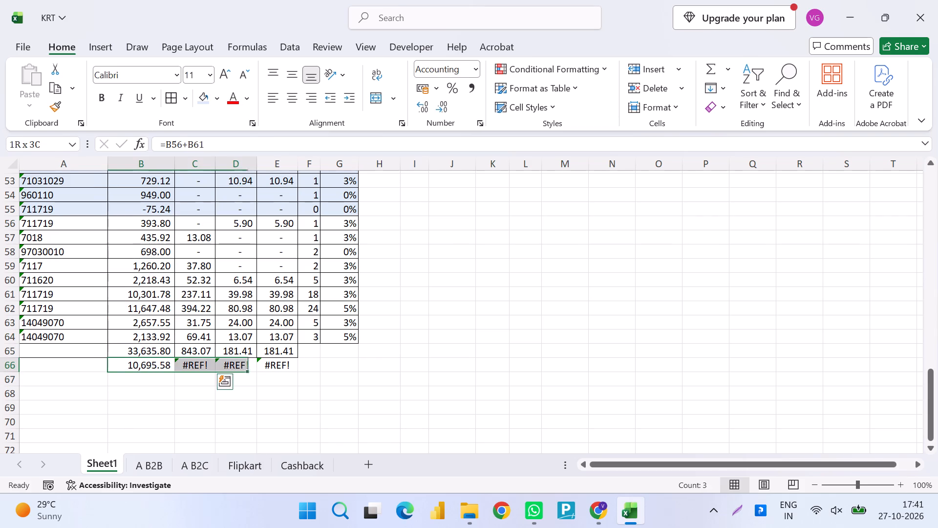
{"action": "key", "text": "shift+Right"}
{"action": "key", "text": "shift+Right"}
{"action": "key", "text": "ctrl+r"}
Paste the combined figures from B66:F66 as values over the 3% row for HSN 711719 in row 61.
{"action": "key", "text": "ctrl+c"}
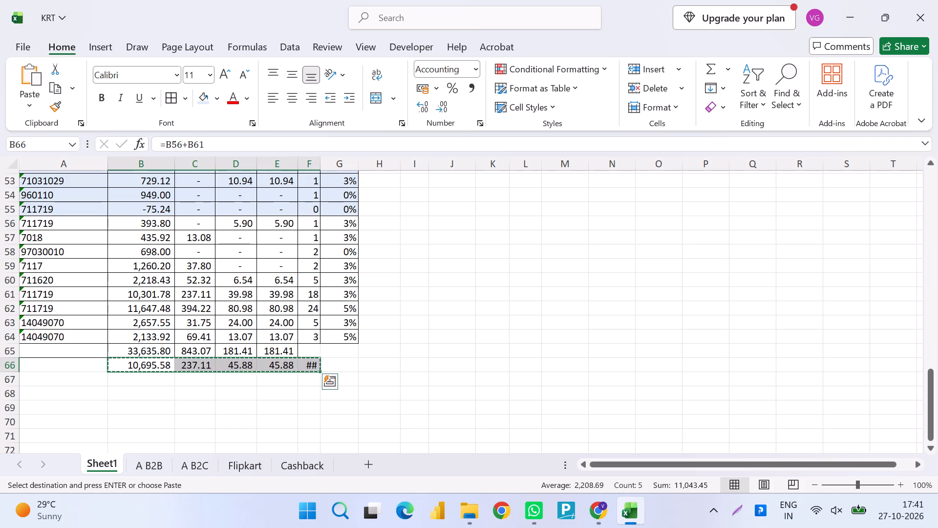
{"action": "key", "text": "Up"}
{"action": "key", "text": "Up"}
{"action": "key", "text": "Up"}
{"action": "key", "text": "Up"}
{"action": "key", "text": "Up"}
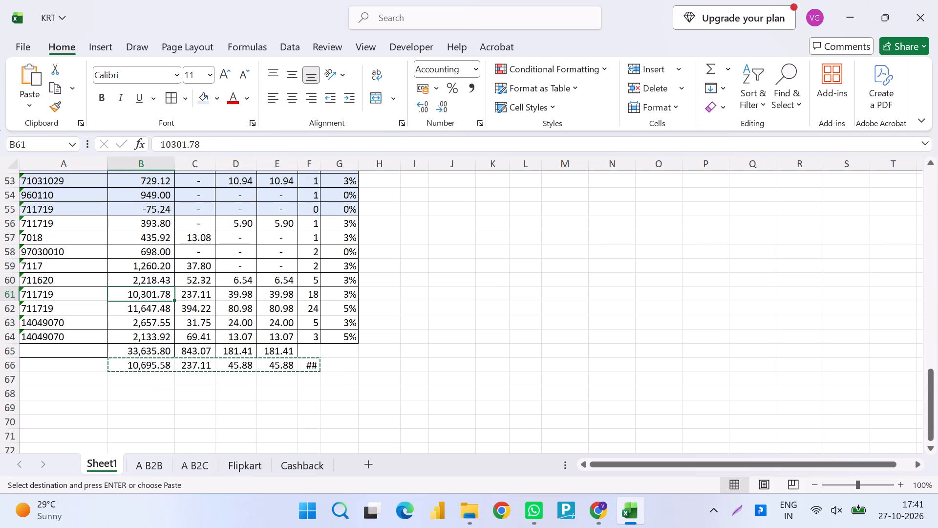
{"action": "key", "text": "ctrl+alt+v"}
{"action": "key", "text": "v"}
{"action": "key", "text": "Return"}
Delete row 56, the duplicate 3% entry for HSN 711719, and save the workbook.
{"action": "key", "text": "Up"}
{"action": "key", "text": "Up"}
{"action": "key", "text": "Up"}
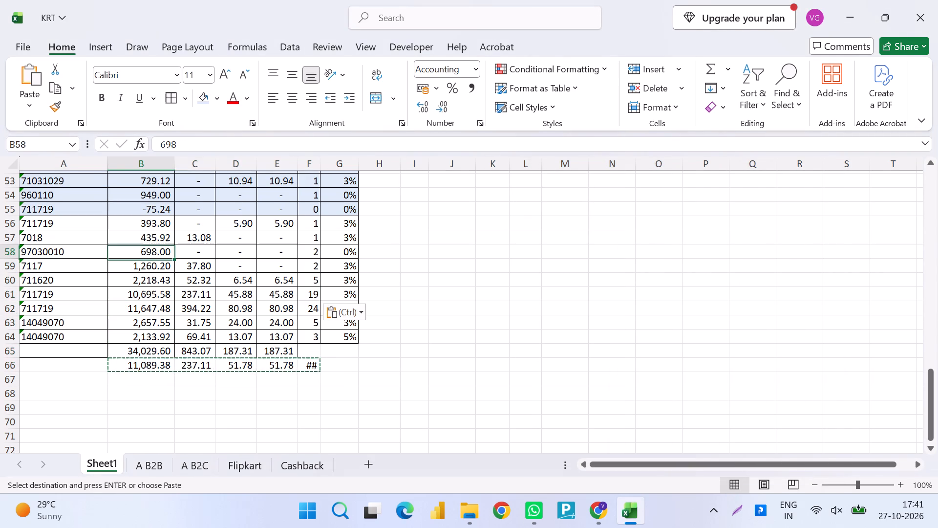
{"action": "key", "text": "Up"}
{"action": "key", "text": "Up"}
{"action": "key", "text": "shift+space"}
{"action": "key", "text": "ctrl+minus"}
{"action": "key", "text": "ctrl+s"}
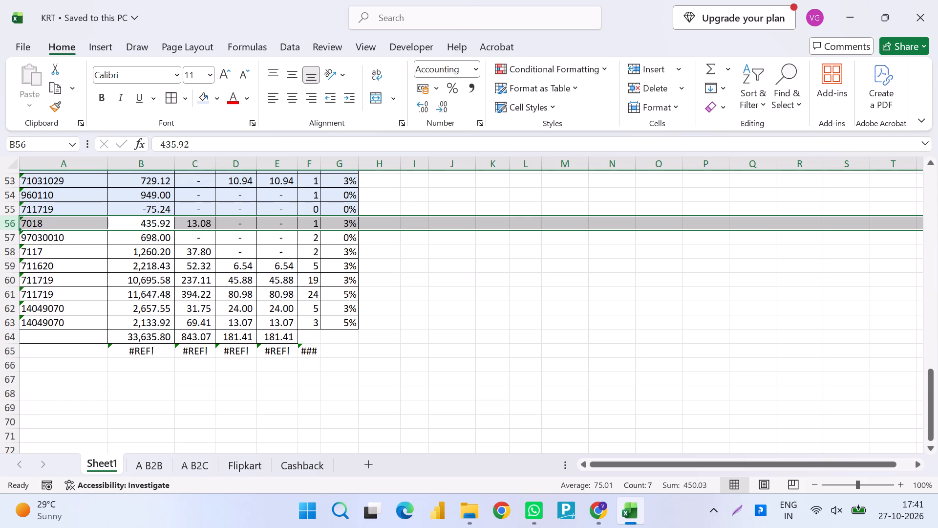
Clear the helper formulas in B65:F65 below the B2C total and save the workbook.
{"action": "key", "text": "ctrl+Left"}
{"action": "key", "text": "Left"}
{"action": "key", "text": "ctrl+Left"}
{"action": "key", "text": "ctrl+Down"}
{"action": "key", "text": "Right"}
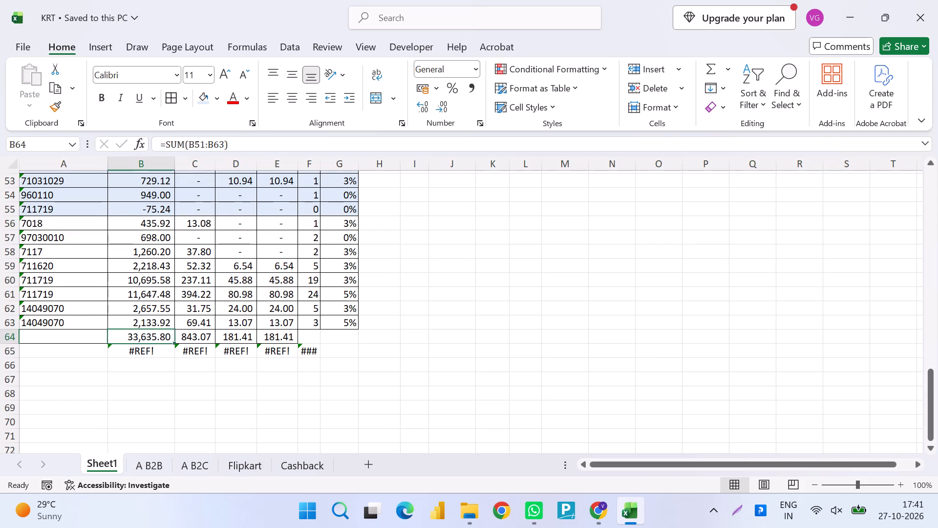
{"action": "key", "text": "Down"}
{"action": "key", "text": "ctrl+shift+Right"}
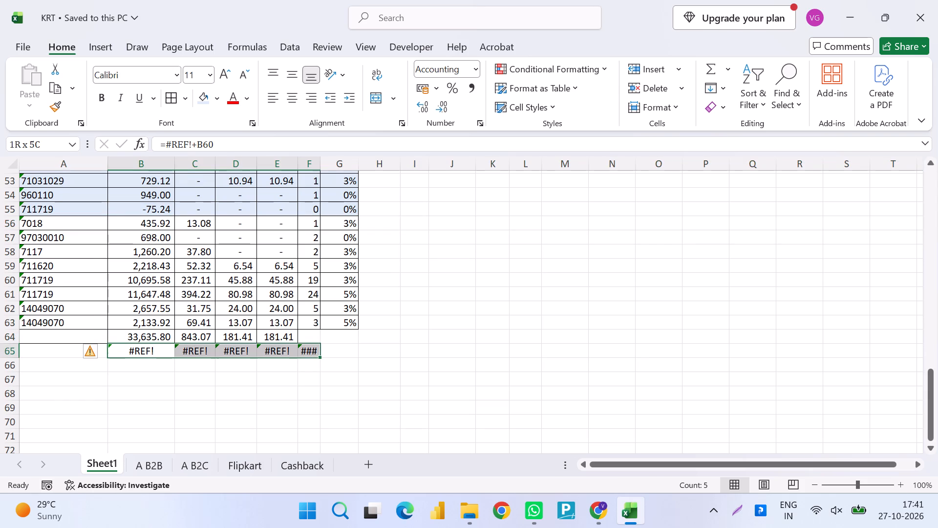
{"action": "key", "text": "Delete"}
{"action": "key", "text": "ctrl+s"}
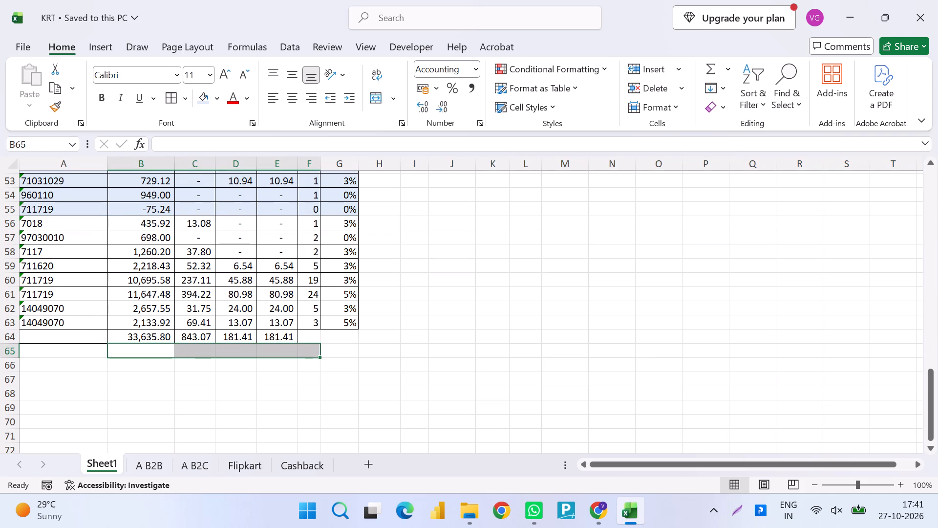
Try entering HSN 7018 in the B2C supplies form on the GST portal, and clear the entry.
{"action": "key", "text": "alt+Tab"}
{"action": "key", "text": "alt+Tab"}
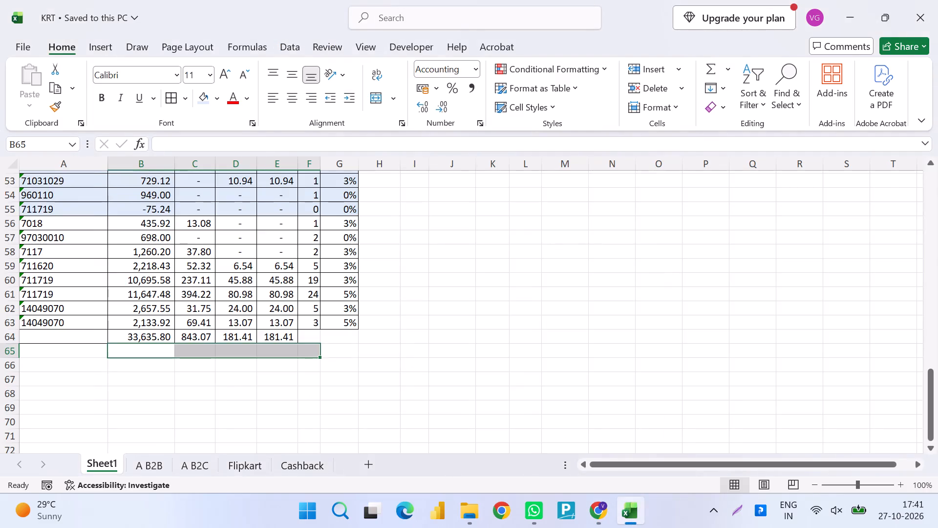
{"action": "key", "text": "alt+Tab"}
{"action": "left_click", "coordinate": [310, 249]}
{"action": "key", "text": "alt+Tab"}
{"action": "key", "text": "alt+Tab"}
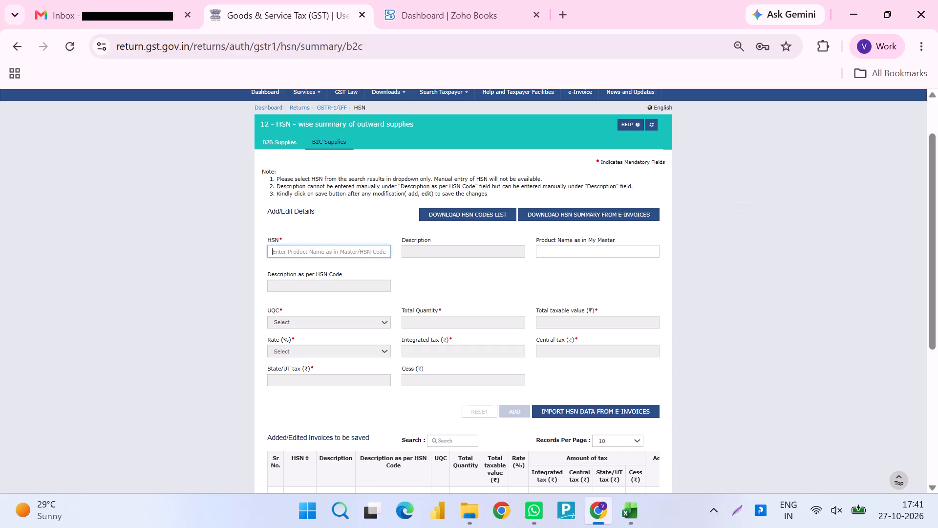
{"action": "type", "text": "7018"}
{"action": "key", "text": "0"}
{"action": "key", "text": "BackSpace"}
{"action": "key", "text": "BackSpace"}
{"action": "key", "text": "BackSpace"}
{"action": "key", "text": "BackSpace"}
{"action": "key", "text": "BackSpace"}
Return to the workbook and review the HSN codes in column A of the B2C rows, up to HSN 7117.
{"action": "key", "text": "alt+Tab"}
{"action": "key", "text": "Left"}
{"action": "key", "text": "Up"}
{"action": "key", "text": "Left"}
{"action": "key", "text": "Up"}
{"action": "key", "text": "Up"}
{"action": "key", "text": "Up"}
{"action": "key", "text": "Up"}
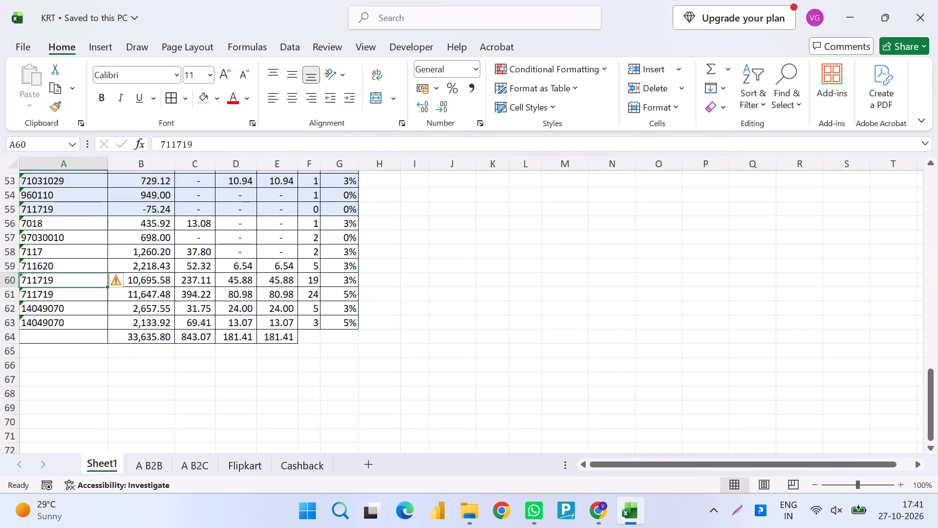
{"action": "key", "text": "Up"}
{"action": "key", "text": "Up"}
{"action": "key", "text": "Up"}
{"action": "key", "text": "Down"}
On the GST portal, search HSN 7117 in the B2C supplies form and select 711711 - Cuff-links and Studs.
{"action": "key", "text": "alt+Tab"}
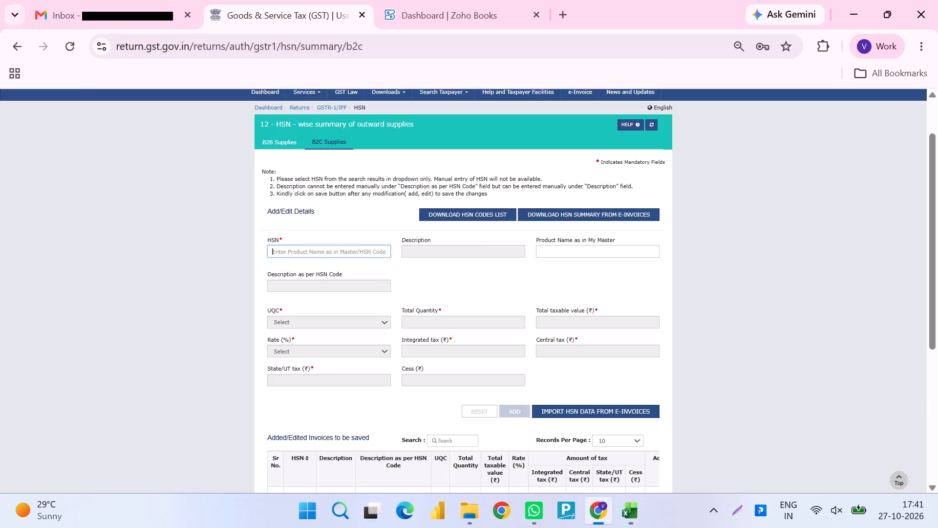
{"action": "key", "text": "alt+Tab"}
{"action": "key", "text": "alt+Tab"}
{"action": "type", "text": "7117"}
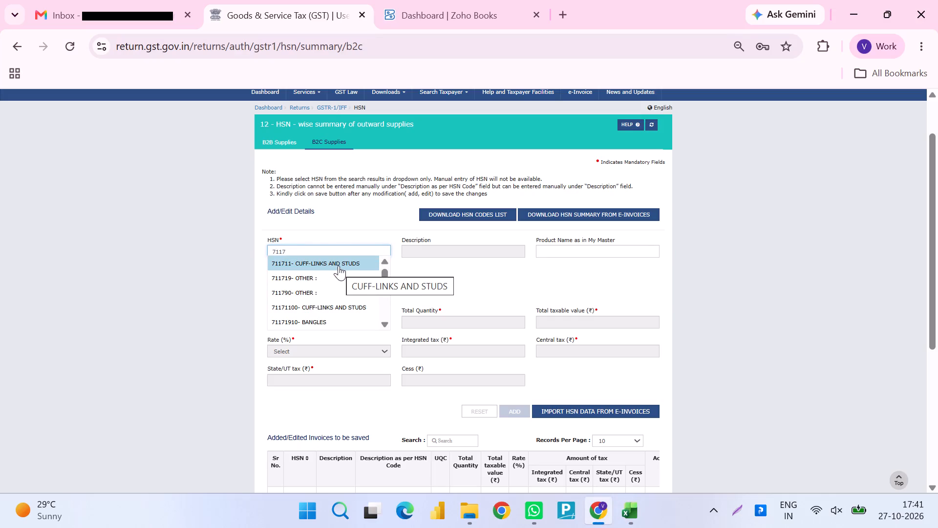
{"action": "key", "text": "Down"}
{"action": "key", "text": "Up"}
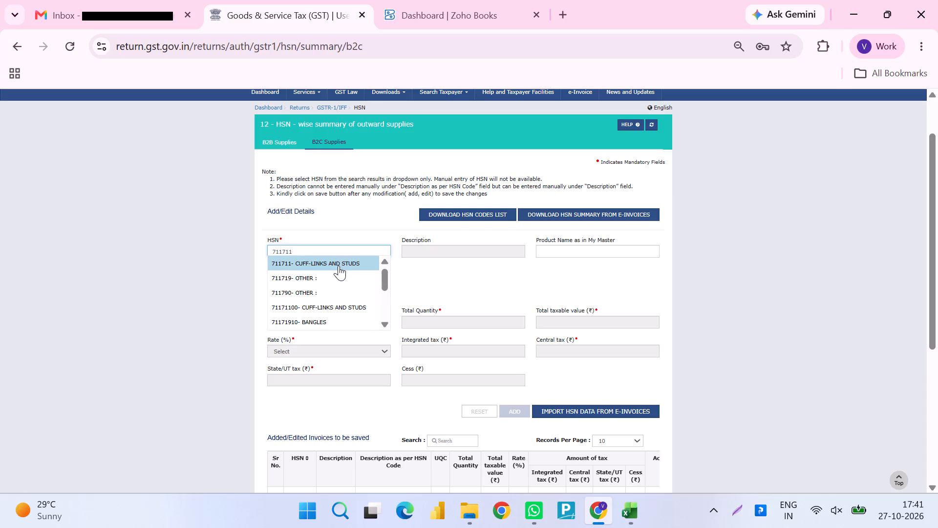
{"action": "key", "text": "Return"}
Back in the workbook, insert a blank row at row 59, between HSN 7117 and HSN 711620.
{"action": "key", "text": "alt+Tab"}
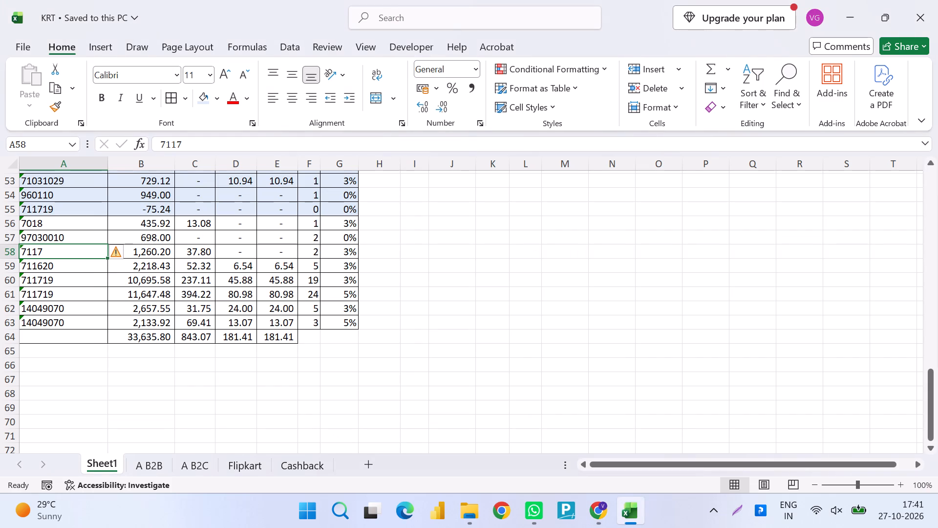
{"action": "key", "text": "shift+space"}
{"action": "key", "text": "Down"}
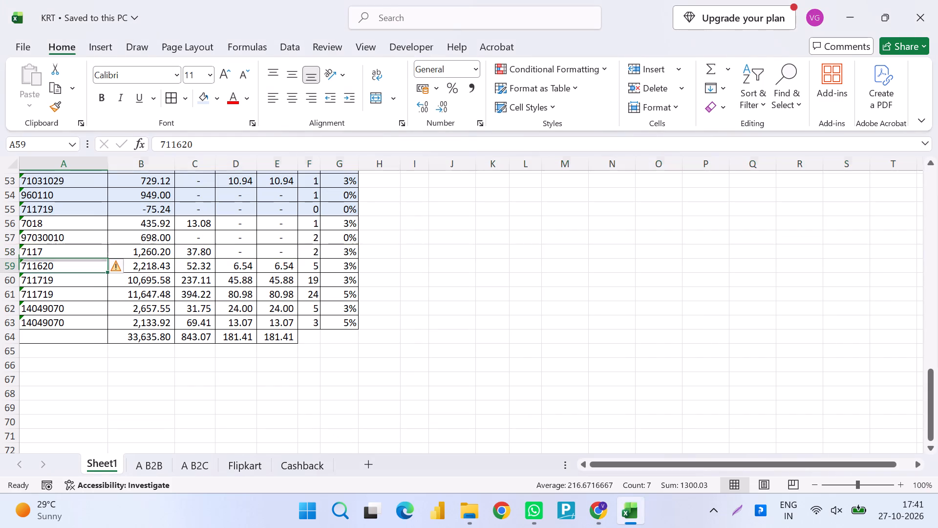
{"action": "key", "text": "shift+space"}
{"action": "key", "text": "ctrl+shift+equal"}
Enter the formula =B56+B58 in B59 to combine the taxable values of HSN 7018 and HSN 7117.
{"action": "key", "text": "Right"}
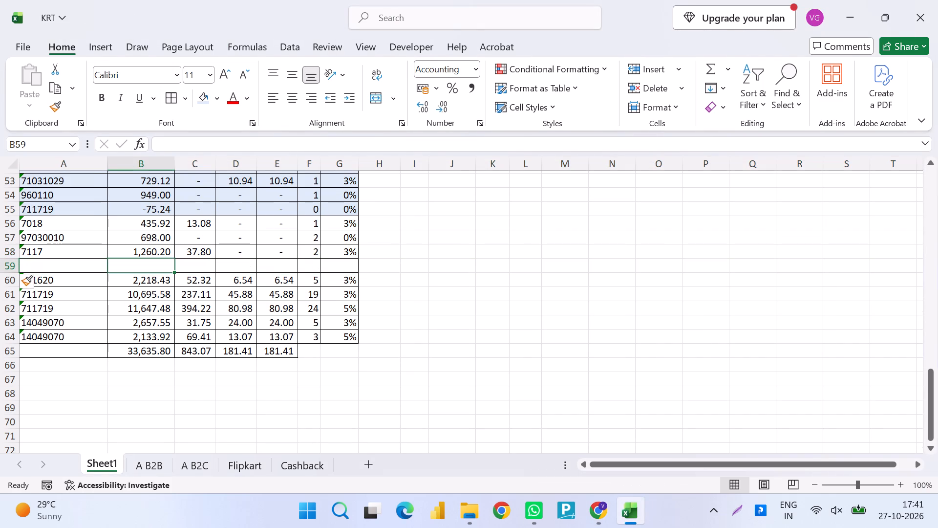
{"action": "key", "text": "equal"}
{"action": "key", "text": "Up"}
{"action": "key", "text": "Up"}
{"action": "key", "text": "Up"}
{"action": "key", "text": "shift+plus"}
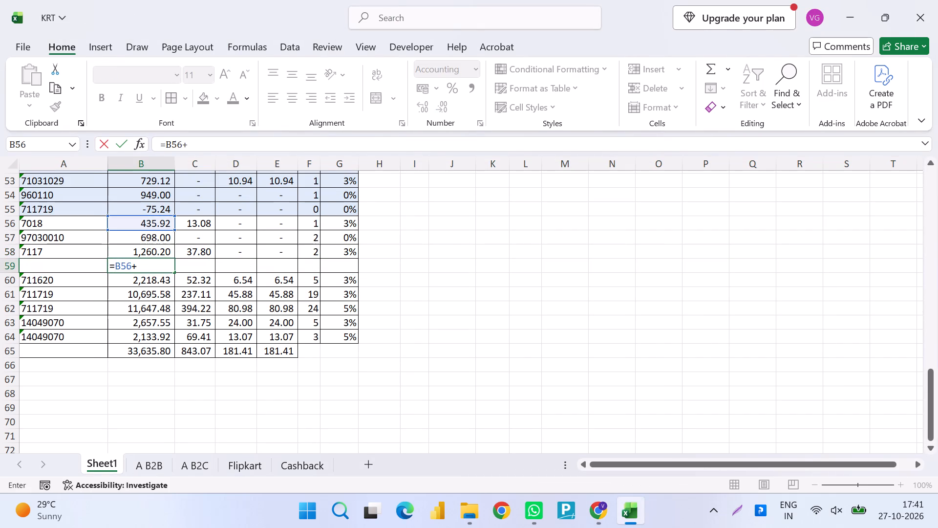
{"action": "key", "text": "Up"}
{"action": "key", "text": "Return"}
Fill the B59 formula across C59 to F59 to combine the tax amounts and quantities.
{"action": "key", "text": "Up"}
{"action": "key", "text": "Right"}
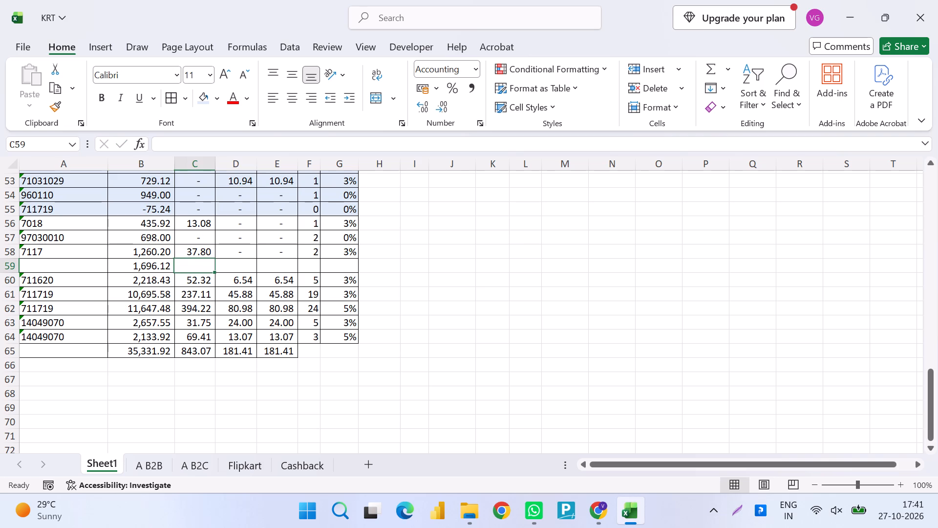
{"action": "key", "text": "ctrl+r"}
{"action": "key", "text": "Right"}
{"action": "key", "text": "ctrl+r"}
{"action": "key", "text": "Right"}
{"action": "key", "text": "ctrl+r"}
{"action": "key", "text": "Right"}
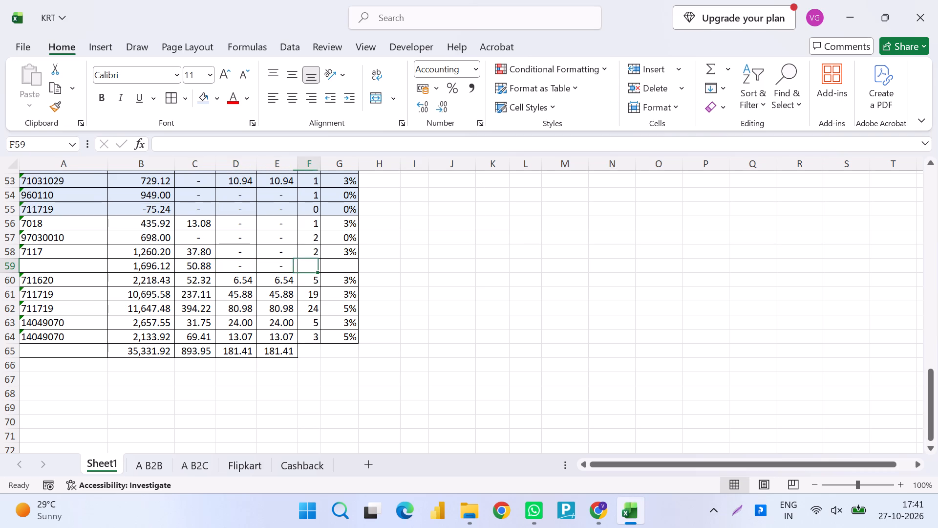
{"action": "key", "text": "ctrl+r"}
Paste the combined figures from B59:F59 as values over the HSN 7117 row in row 58.
{"action": "key", "text": "Right"}
{"action": "key", "text": "Left"}
{"action": "key", "text": "shift+Left"}
{"action": "key", "text": "shift+Left"}
{"action": "key", "text": "shift+Left"}
{"action": "key", "text": "shift+Left"}
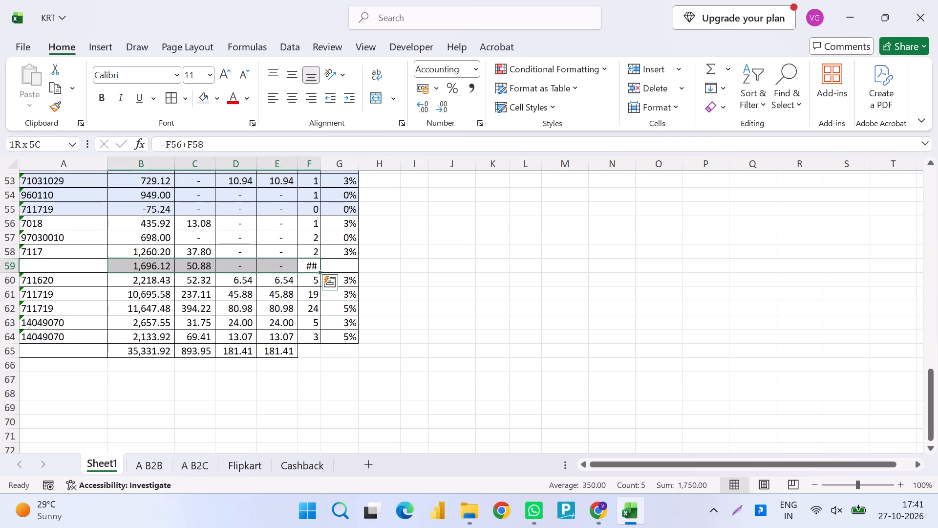
{"action": "key", "text": "ctrl+c"}
{"action": "key", "text": "Up"}
{"action": "key", "text": "Up"}
{"action": "key", "text": "Left"}
{"action": "key", "text": "Down"}
{"action": "key", "text": "Left"}
{"action": "key", "text": "Left"}
{"action": "key", "text": "Left"}
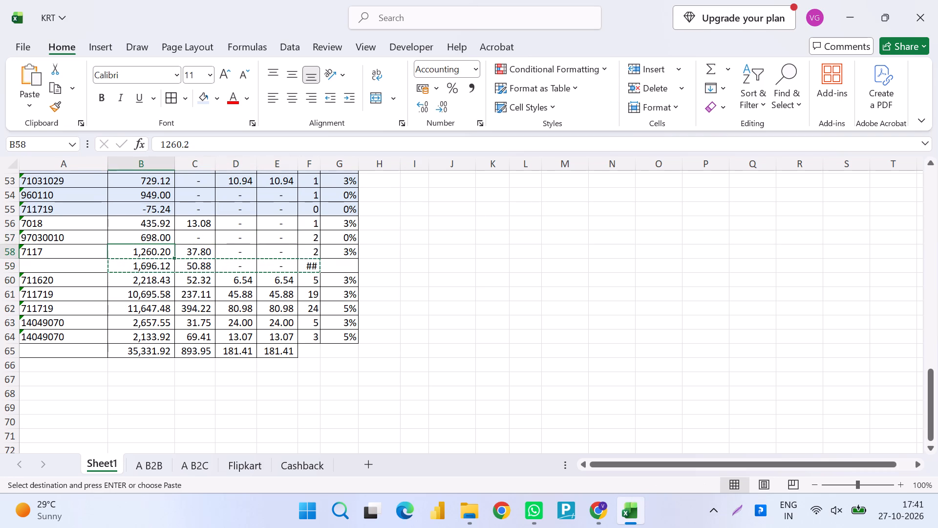
{"action": "key", "text": "ctrl+alt+v"}
{"action": "key", "text": "v"}
{"action": "key", "text": "Return"}
{"action": "key", "text": "Escape"}
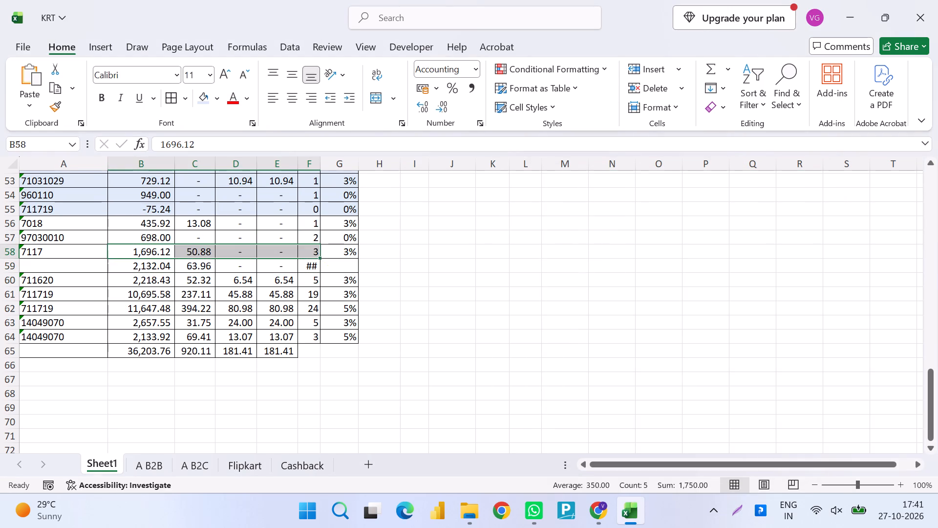
Delete row 56, which holds the HSN 7018 entry already combined into HSN 7117.
{"action": "key", "text": "Up"}
{"action": "key", "text": "Up"}
{"action": "key", "text": "shift+space"}
{"action": "key", "text": "ctrl+minus"}
Delete the helper formula row between HSN 7117 and HSN 711620, and save the workbook.
{"action": "key", "text": "Up"}
{"action": "key", "text": "Down"}
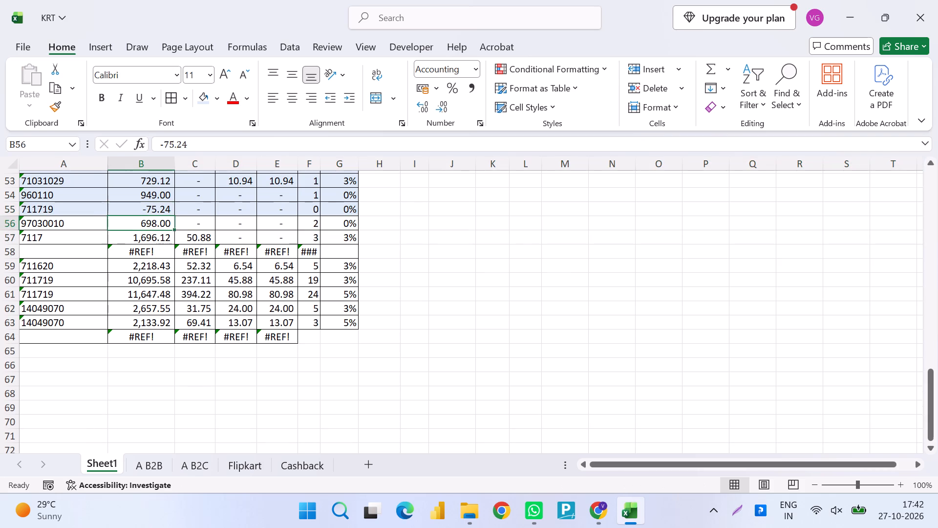
{"action": "key", "text": "Down"}
{"action": "key", "text": "Down"}
{"action": "key", "text": "shift+space"}
{"action": "key", "text": "ctrl+minus"}
{"action": "key", "text": "ctrl+s"}
Shade the HSN 7117 row, A57:G57, with the light blue fill used for processed rows.
{"action": "key", "text": "Left"}
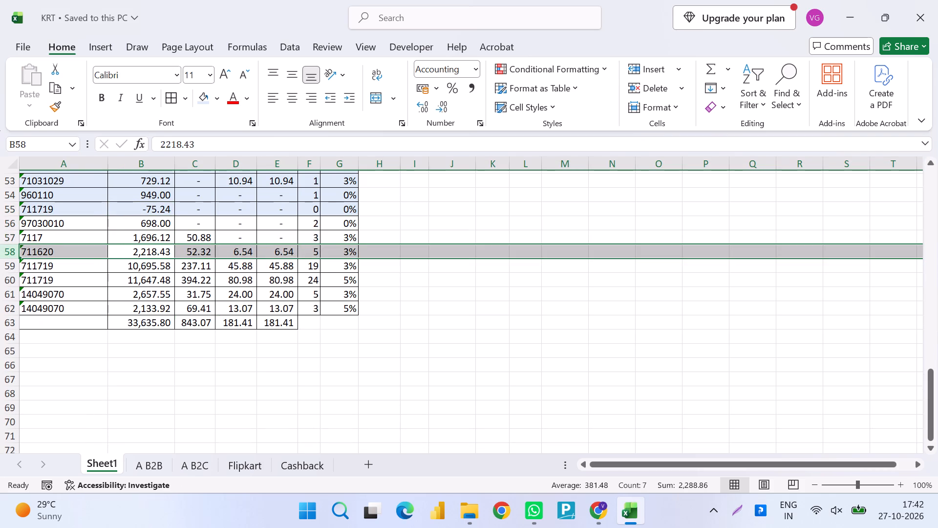
{"action": "key", "text": "Up"}
{"action": "key", "text": "Left"}
{"action": "key", "text": "alt+Tab"}
{"action": "key", "text": "alt+Tab"}
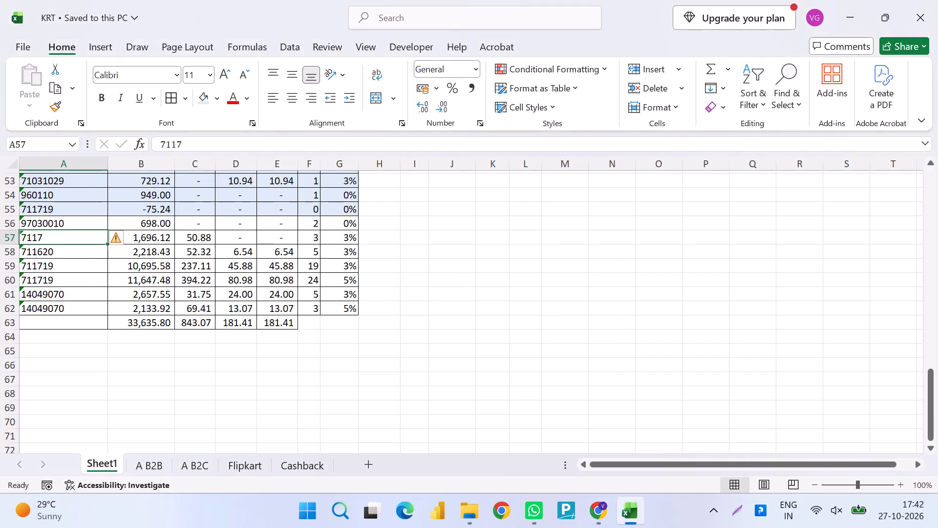
{"action": "key", "text": "ctrl+shift+Right"}
{"action": "left_click", "coordinate": [208, 97]}
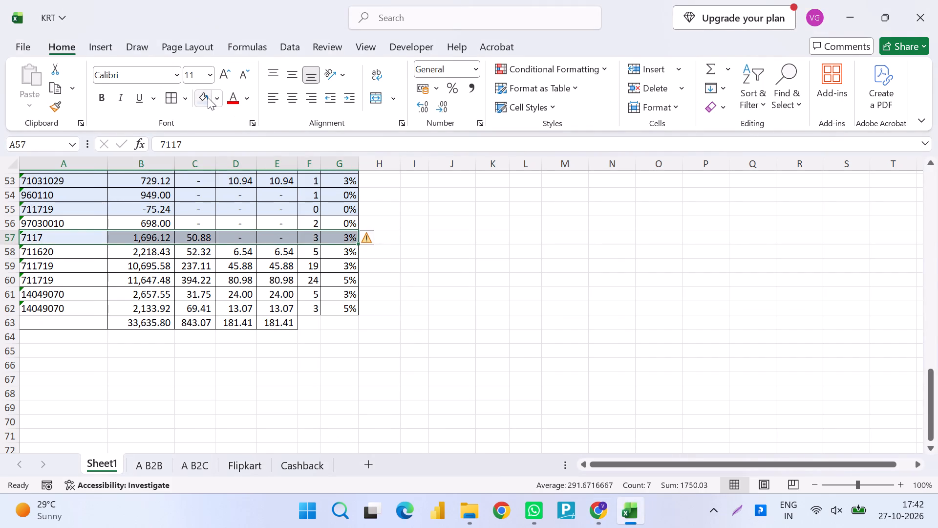
{"action": "key", "text": "alt+Tab"}
{"action": "key", "text": "alt+Tab"}
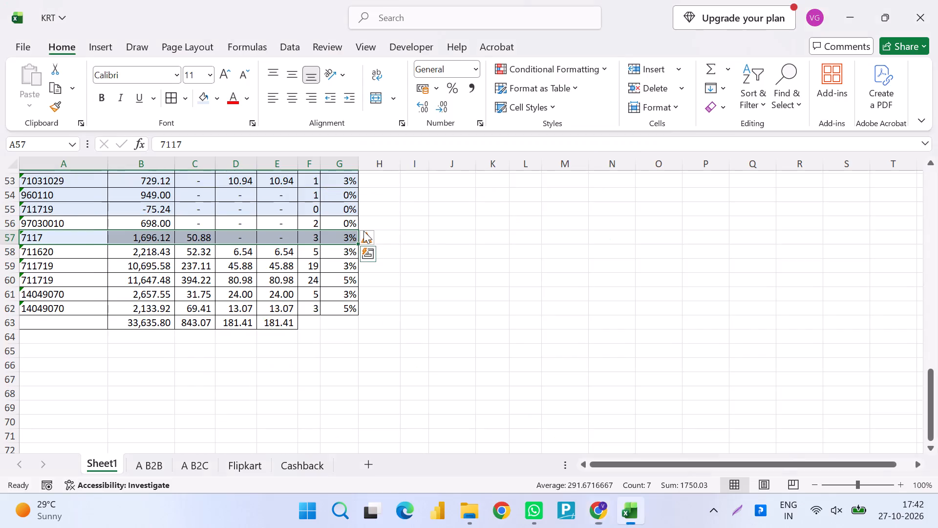
In the GST portal's B2C form for HSN 711711, enter UQC PCS-PIECES, total quantity 3 and taxable value 1696.12.
{"action": "key", "text": "alt+Tab"}
{"action": "left_click", "coordinate": [327, 330]}
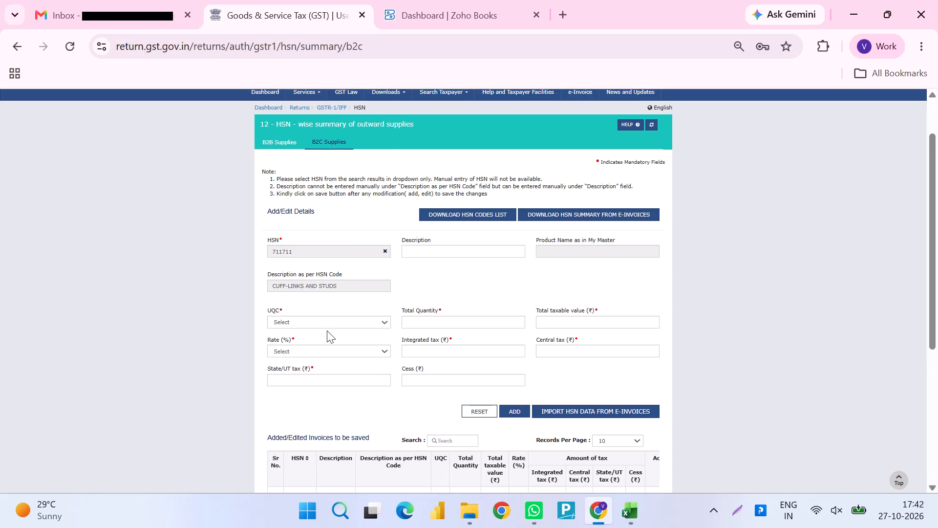
{"action": "left_click", "coordinate": [336, 323]}
{"action": "type", "text": "PCS"}
{"action": "key", "text": "Return"}
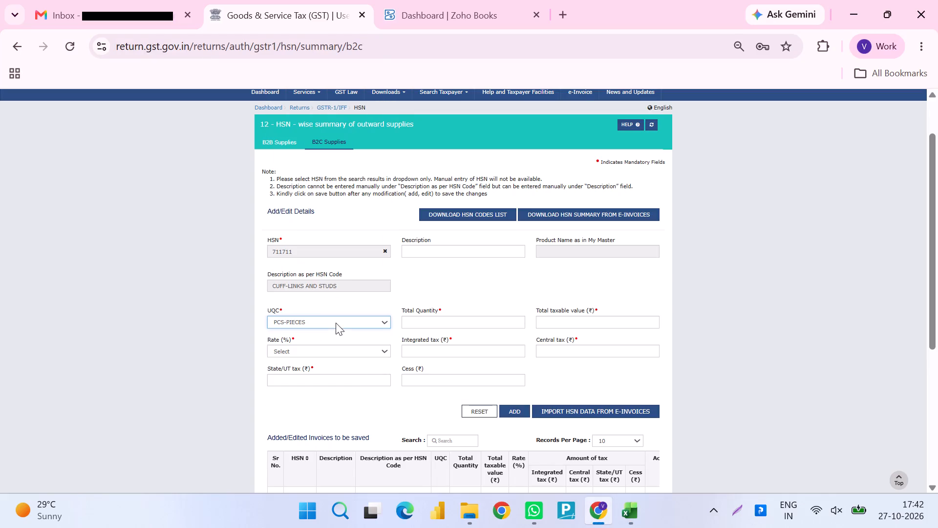
{"action": "key", "text": "Tab"}
{"action": "key", "text": "3"}
{"action": "key", "text": "Tab"}
{"action": "key", "text": "alt+Tab"}
{"action": "key", "text": "Right"}
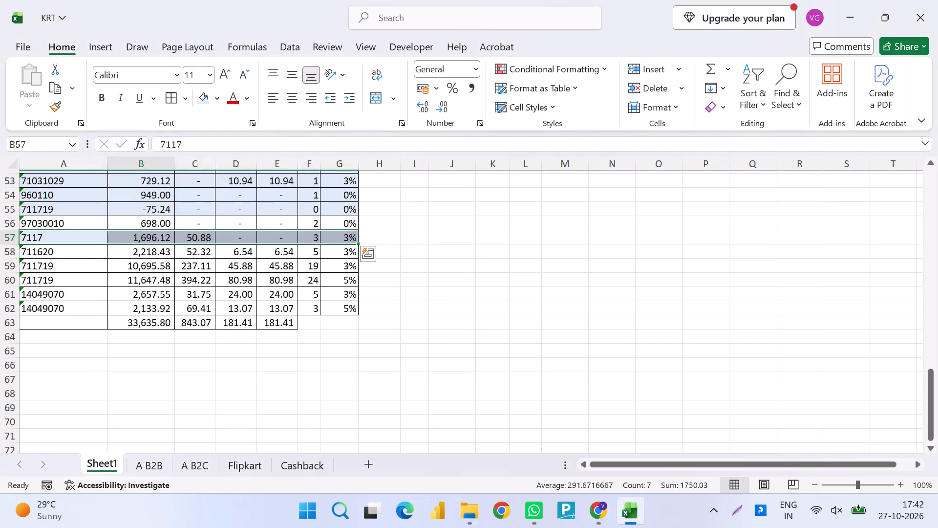
{"action": "key", "text": "Right"}
{"action": "key", "text": "alt+Tab"}
{"action": "key", "text": "alt+Tab"}
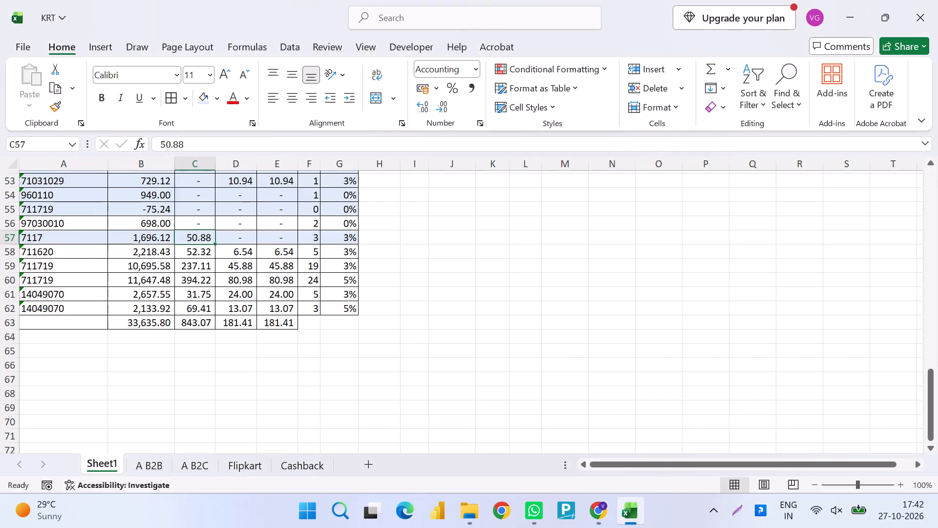
{"action": "key", "text": "alt+Tab"}
{"action": "type", "text": "1696.12"}
{"action": "key", "text": "Tab"}
Set the tax rate of the HSN 711711 entry to 3%.
{"action": "key", "text": "alt+Tab"}
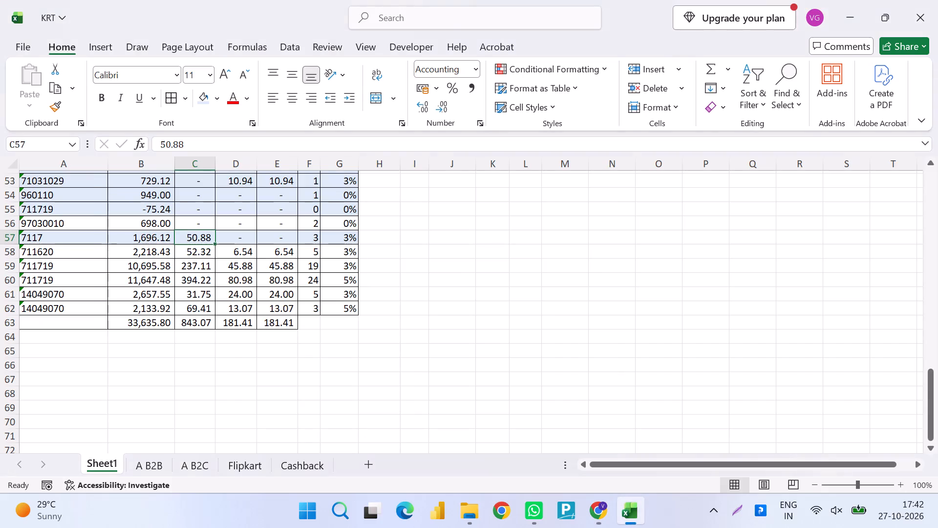
{"action": "key", "text": "alt+Tab"}
{"action": "type", "text": "PCS"}
{"action": "key", "text": "Tab"}
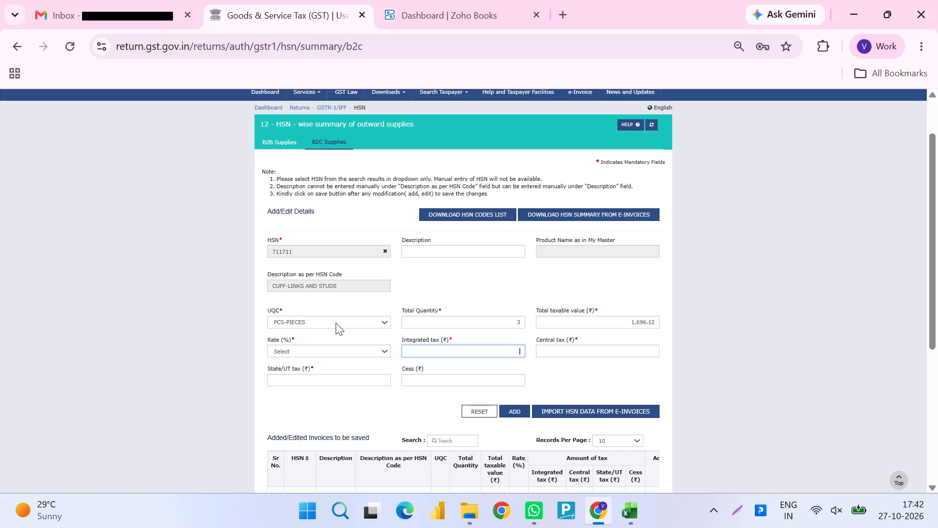
{"action": "key", "text": "alt+Tab"}
{"action": "key", "text": "alt+Tab"}
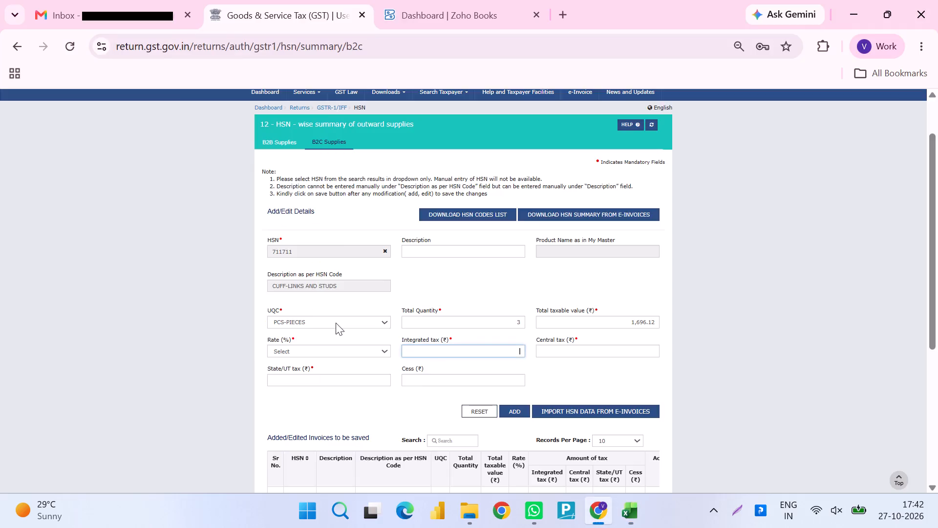
{"action": "key", "text": "alt+Tab"}
{"action": "key", "text": "alt+Tab"}
{"action": "key", "text": "shift+Tab"}
{"action": "key", "text": "3"}
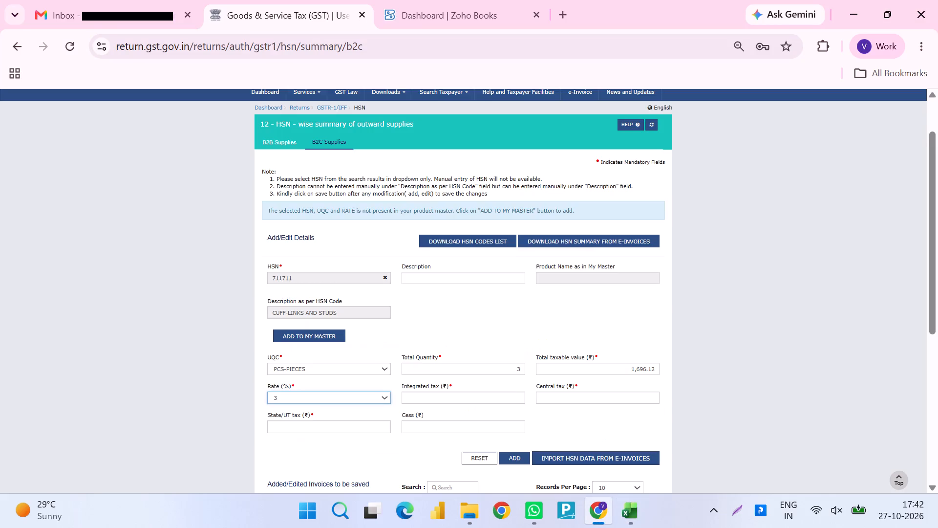
Enter integrated tax 50.88 with zero central tax, state tax and cess, and add the HSN 711711 entry.
{"action": "key", "text": "Tab"}
{"action": "key", "text": "alt+Tab"}
{"action": "key", "text": "shift+space"}
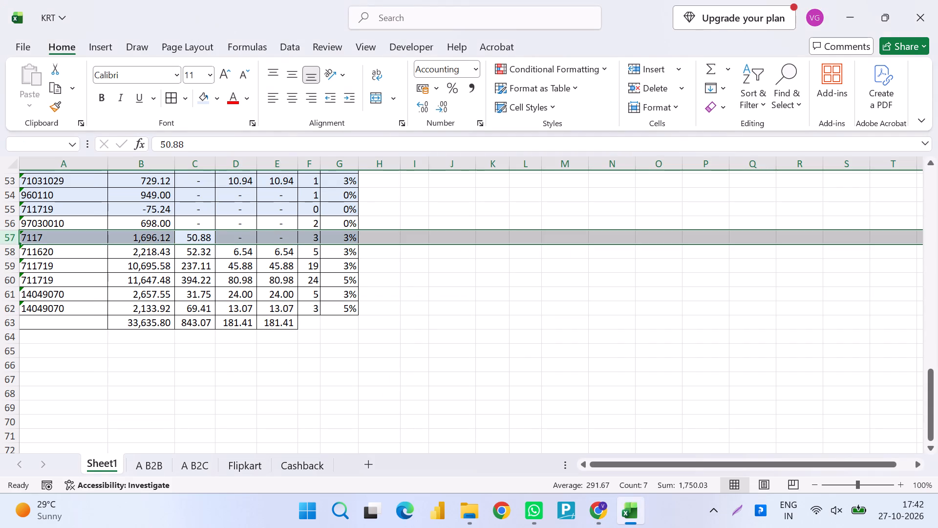
{"action": "key", "text": "alt+Tab"}
{"action": "type", "text": "50.99"}
{"action": "key", "text": "BackSpace"}
{"action": "key", "text": "BackSpace"}
{"action": "type", "text": "98"}
{"action": "key", "text": "BackSpace"}
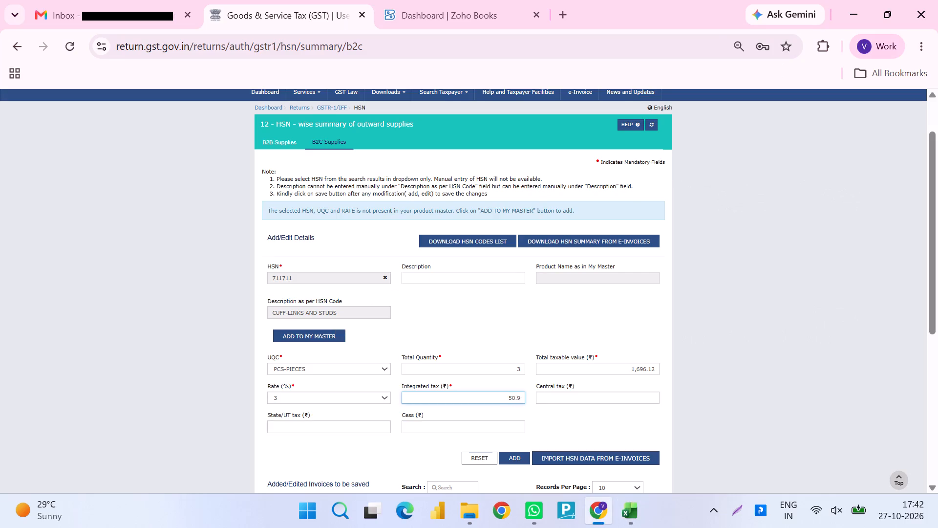
{"action": "key", "text": "BackSpace"}
{"action": "type", "text": "88"}
{"action": "key", "text": "Tab"}
{"action": "key", "text": "0"}
{"action": "key", "text": "Tab"}
{"action": "key", "text": "0"}
{"action": "key", "text": "Tab"}
{"action": "key", "text": "0"}
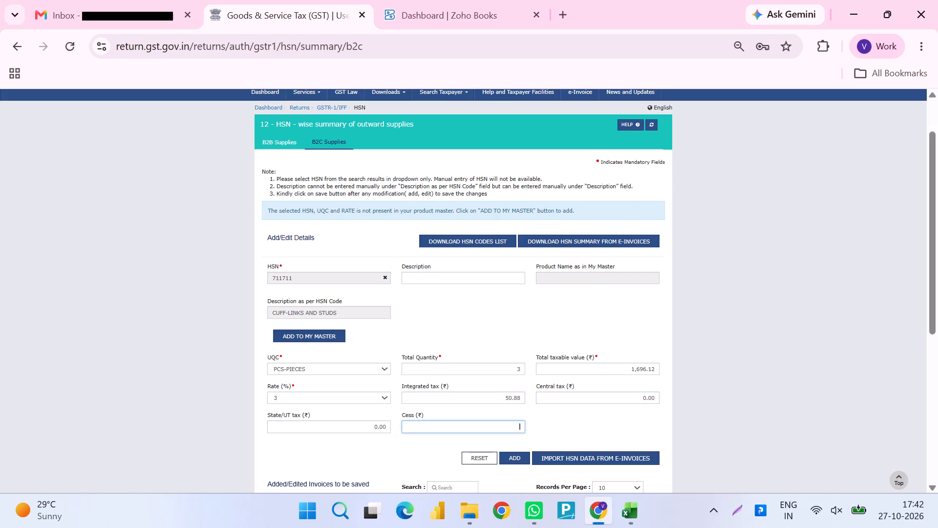
{"action": "key", "text": "Tab"}
{"action": "key", "text": "Tab"}
{"action": "key", "text": "Return"}
Copy HSN 97030010 from A56 of the workbook and select it as the HSN in the portal's B2C form.
{"action": "key", "text": "alt+Tab"}
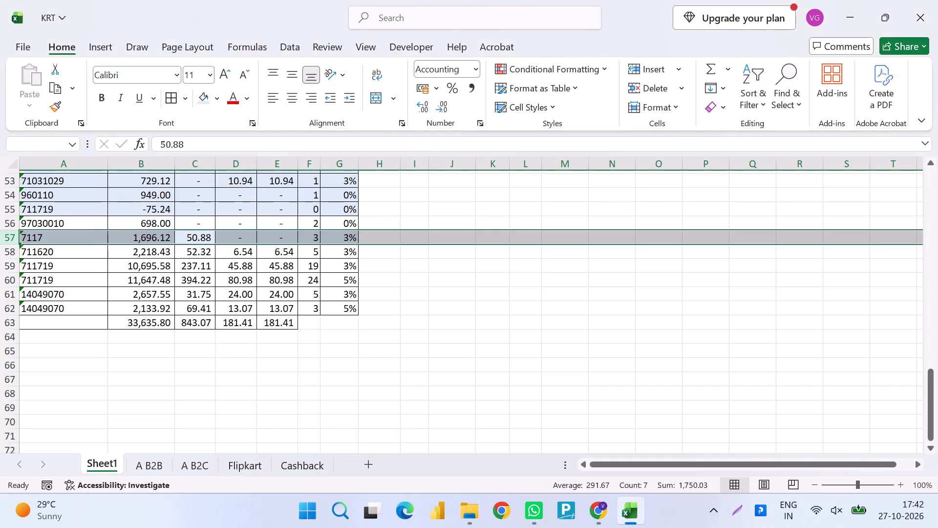
{"action": "key", "text": "alt+Tab"}
{"action": "key", "text": "alt+Tab"}
{"action": "key", "text": "Up"}
{"action": "key", "text": "Left"}
{"action": "key", "text": "Left"}
{"action": "key", "text": "ctrl+c"}
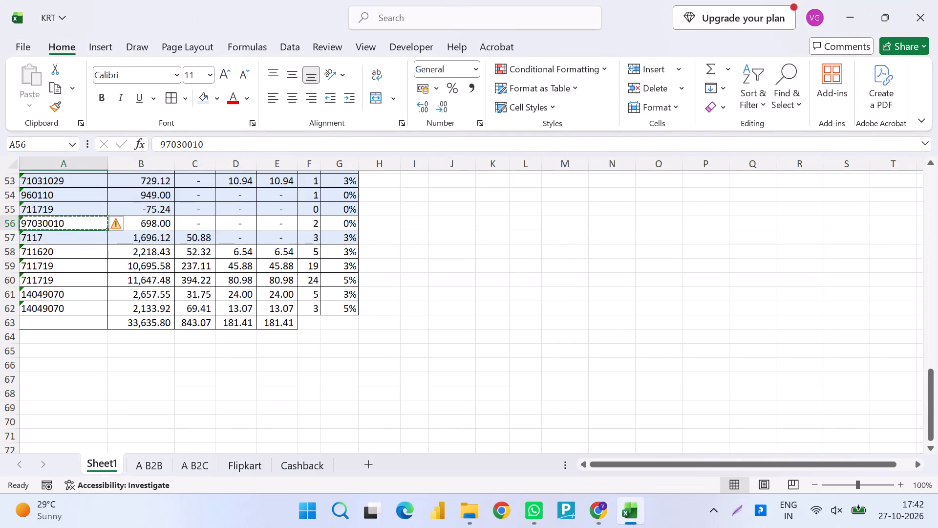
{"action": "key", "text": "alt+Tab"}
{"action": "left_click", "coordinate": [341, 248]}
{"action": "key", "text": "ctrl+v"}
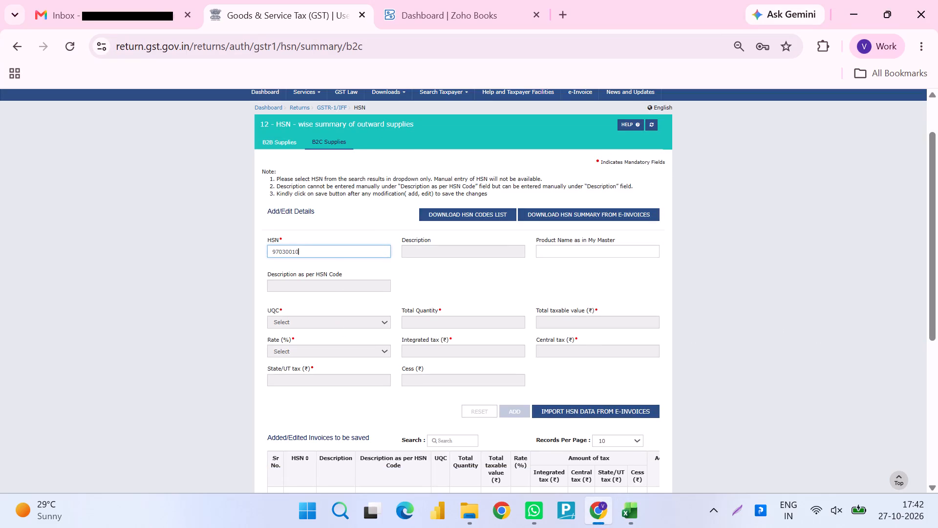
{"action": "left_click", "coordinate": [331, 266]}
For HSN 97030010, enter UQC PCS-PIECES, total quantity 2 and total taxable value 698.
{"action": "key", "text": "Tab"}
{"action": "key", "text": "Tab"}
{"action": "key", "text": "Tab"}
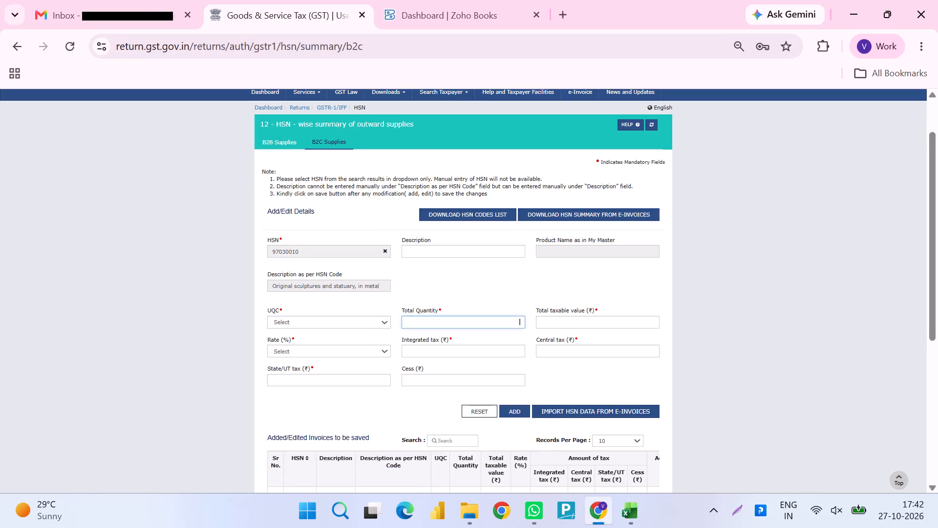
{"action": "key", "text": "shift+Tab"}
{"action": "type", "text": "PCS"}
{"action": "key", "text": "Tab"}
{"action": "key", "text": "alt+Tab"}
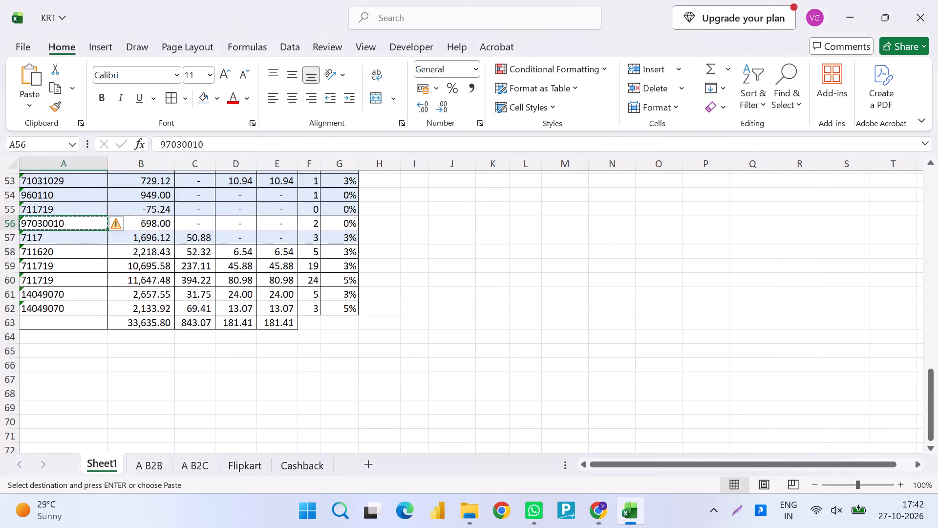
{"action": "key", "text": "Right"}
{"action": "key", "text": "shift+space"}
{"action": "key", "text": "alt+Tab"}
{"action": "key", "text": "2"}
{"action": "key", "text": "Tab"}
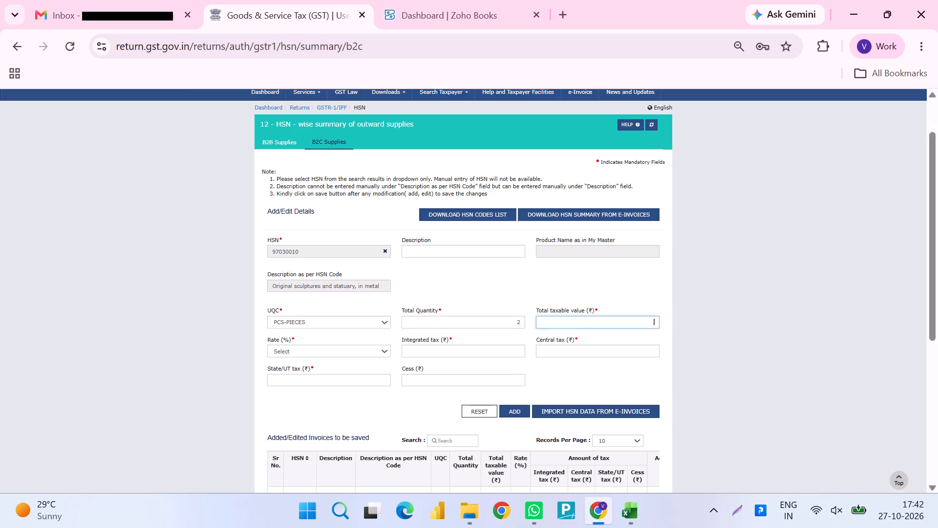
{"action": "key", "text": "alt+Tab"}
{"action": "key", "text": "alt+Tab"}
{"action": "type", "text": "698"}
{"action": "key", "text": "Tab"}
{"action": "key", "text": "alt+Tab"}
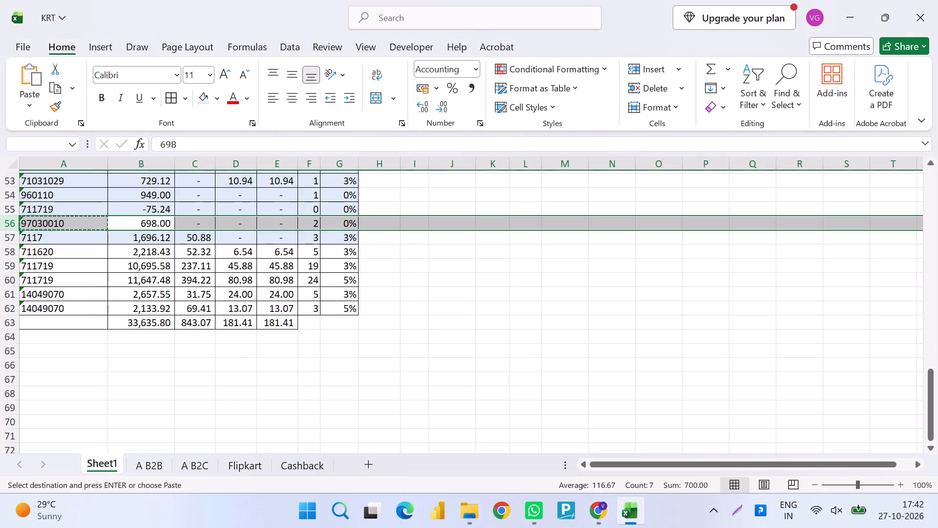
{"action": "key", "text": "alt+Tab"}
{"action": "key", "text": "0"}
{"action": "key", "text": "Tab"}
{"action": "key", "text": "Down"}
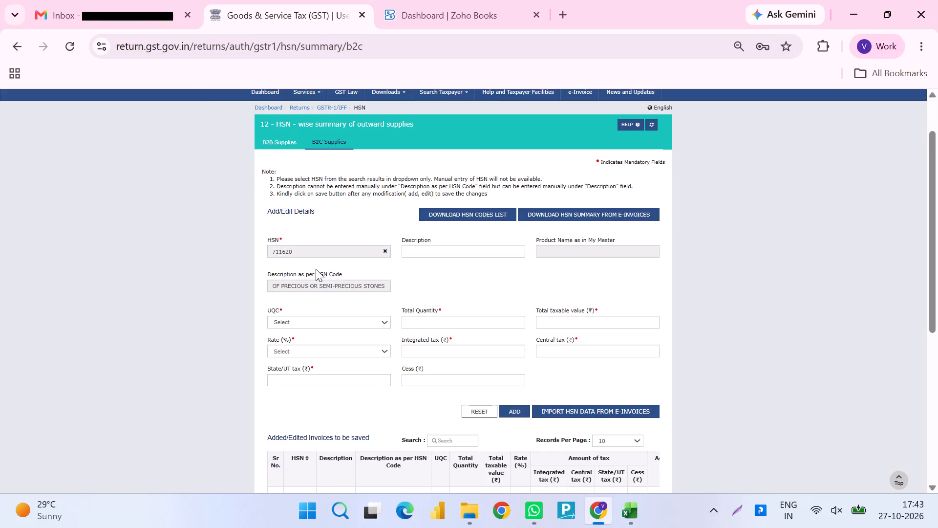
For HSN 711620, enter UQC PCS-PIECES, total quantity 5 and total taxable value 2218.43.
{"action": "left_click", "coordinate": [333, 327]}
{"action": "key", "text": "alt+Tab"}
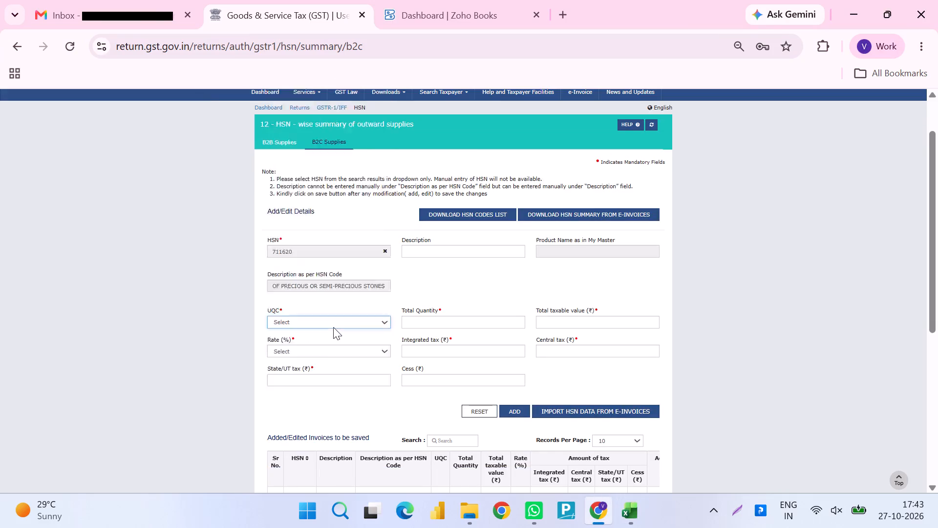
{"action": "key", "text": "alt+Tab"}
{"action": "type", "text": "PCS"}
{"action": "key", "text": "Tab"}
{"action": "key", "text": "alt+Tab"}
{"action": "key", "text": "shift+space"}
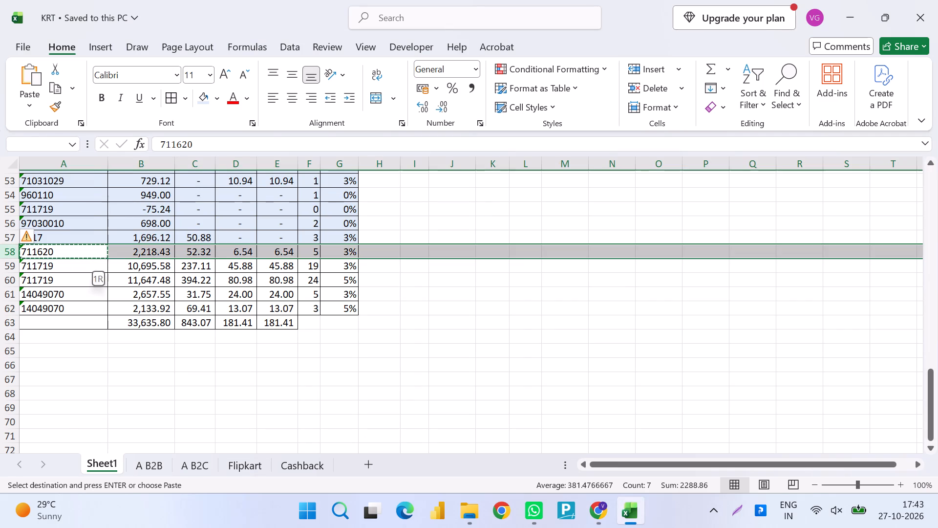
{"action": "key", "text": "alt+Tab"}
{"action": "key", "text": "5"}
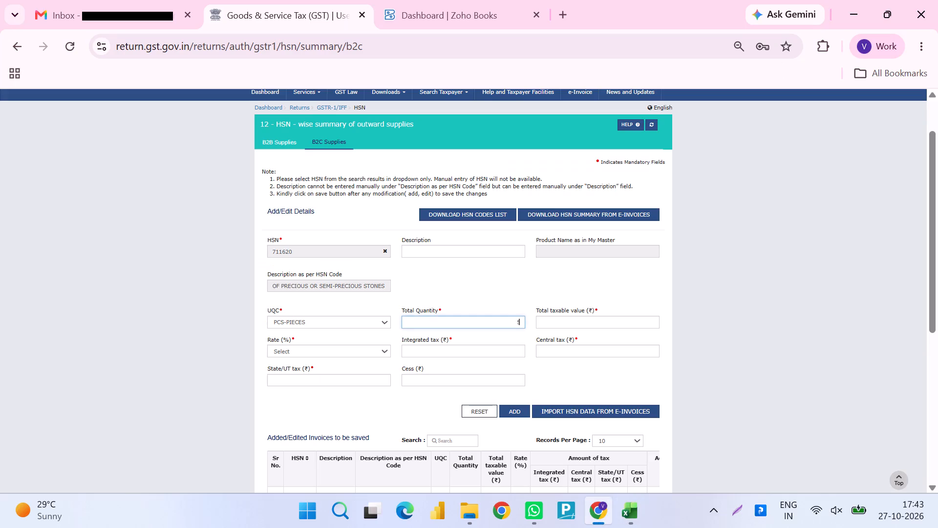
{"action": "key", "text": "Tab"}
{"action": "key", "text": "alt+Tab"}
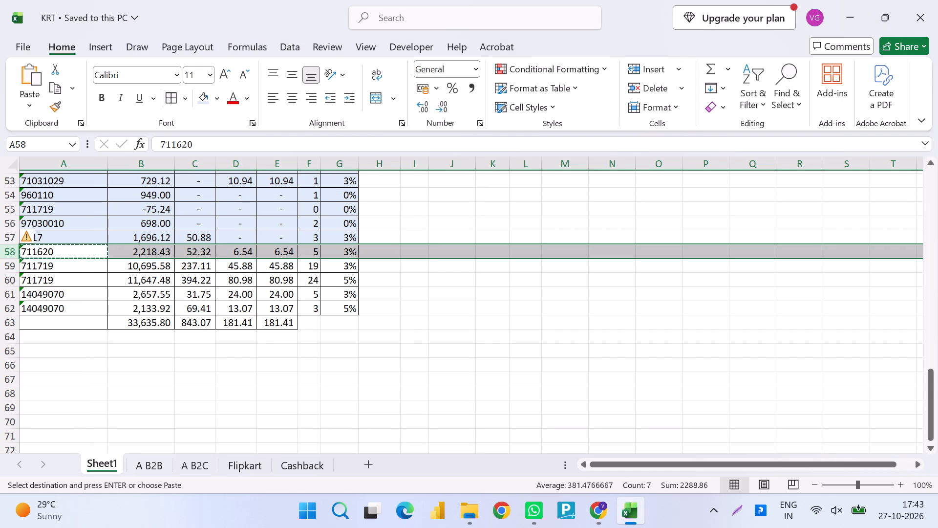
{"action": "key", "text": "alt+Tab"}
{"action": "type", "text": "2218.42"}
{"action": "key", "text": "BackSpace"}
{"action": "key", "text": "3"}
{"action": "key", "text": "Tab"}
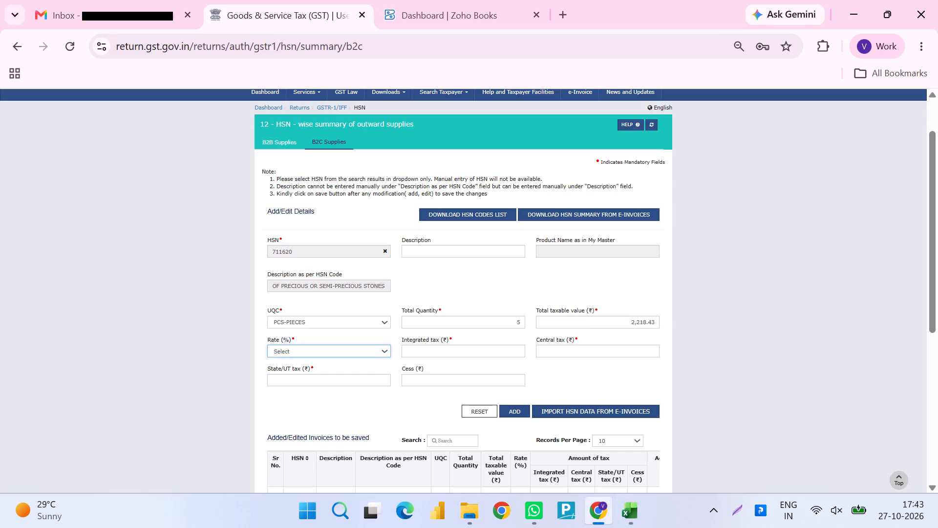
Set the rate to 3%, enter integrated tax 52.32, central tax 6.54 and State/UT tax 6.54, and add the HSN 711620 entry.
{"action": "key", "text": "alt+Tab"}
{"action": "key", "text": "alt+Tab"}
{"action": "key", "text": "3"}
{"action": "key", "text": "Tab"}
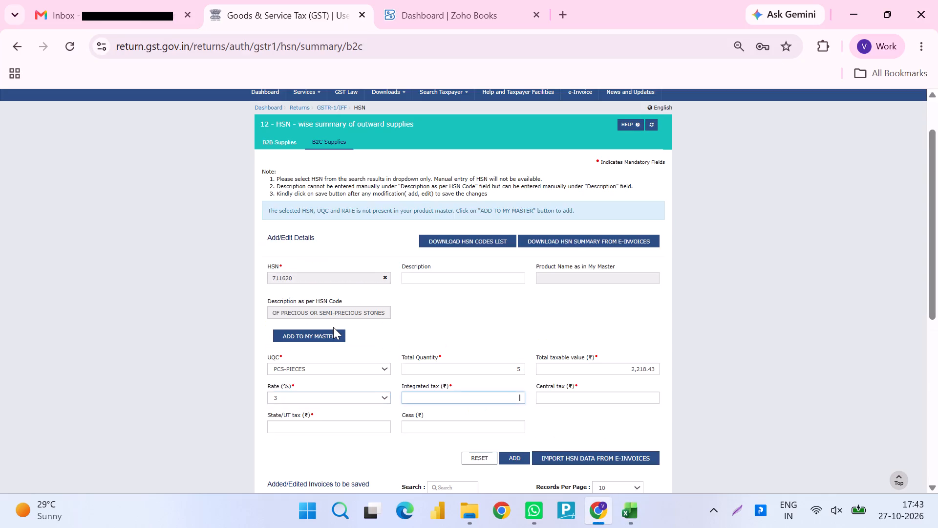
{"action": "key", "text": "alt+Tab"}
{"action": "key", "text": "shift+space"}
{"action": "key", "text": "alt+Tab"}
{"action": "type", "text": "52.32"}
{"action": "key", "text": "Tab"}
{"action": "key", "text": "alt+Tab"}
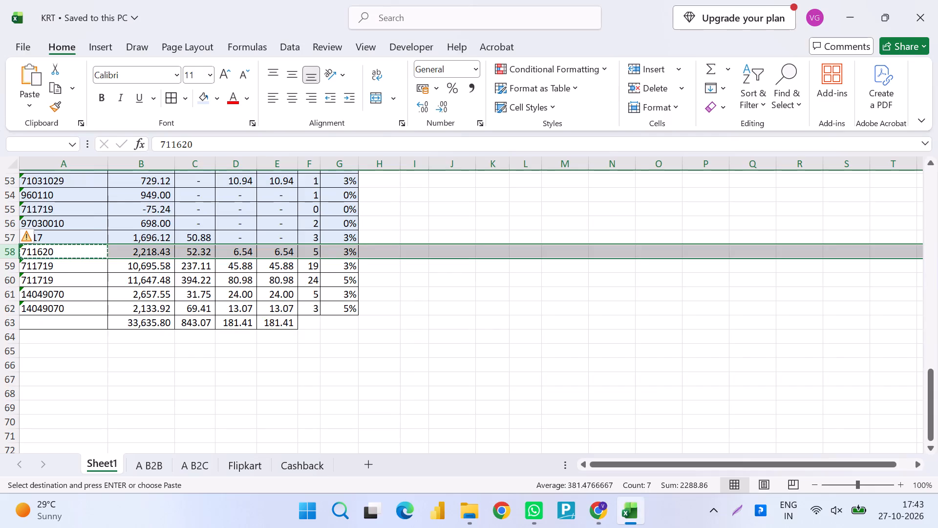
{"action": "key", "text": "alt+Tab"}
{"action": "type", "text": "6.54"}
{"action": "key", "text": "Tab"}
{"action": "type", "text": "6.54"}
{"action": "key", "text": "Tab"}
{"action": "key", "text": "Tab"}
{"action": "key", "text": "Tab"}
{"action": "key", "text": "Return"}
Copy HSN 711719 from A59 of the workbook and select it as the HSN in the portal's B2C form.
{"action": "key", "text": "alt+Tab"}
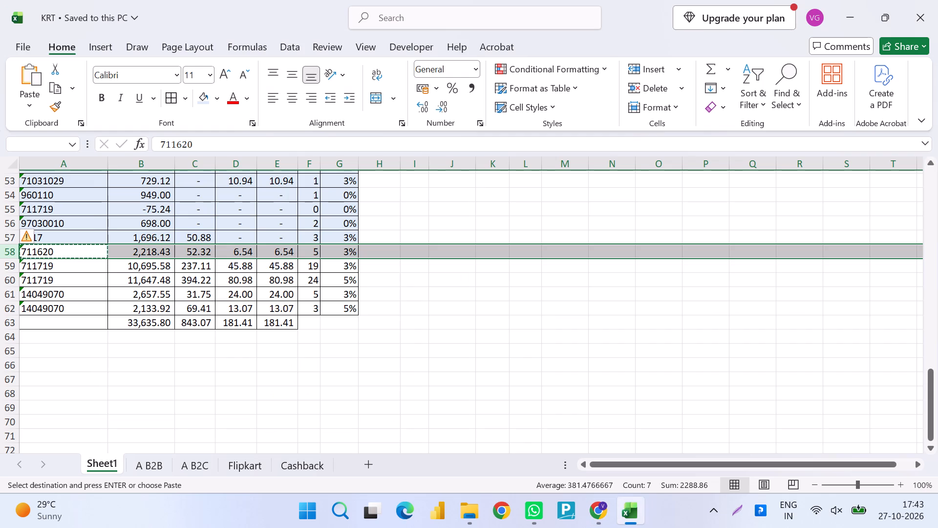
{"action": "key", "text": "Down"}
{"action": "key", "text": "Left"}
{"action": "key", "text": "ctrl+c"}
{"action": "key", "text": "alt+Tab"}
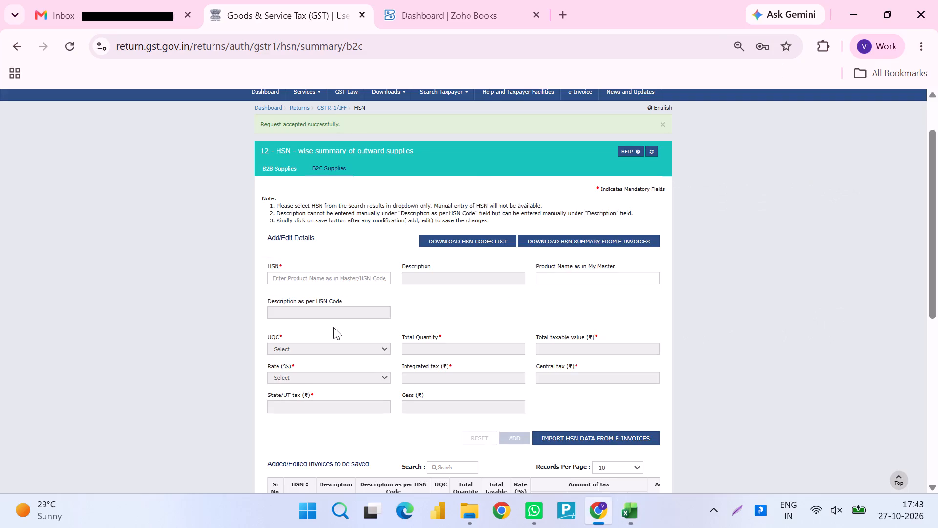
{"action": "left_click", "coordinate": [372, 253]}
{"action": "key", "text": "ctrl+v"}
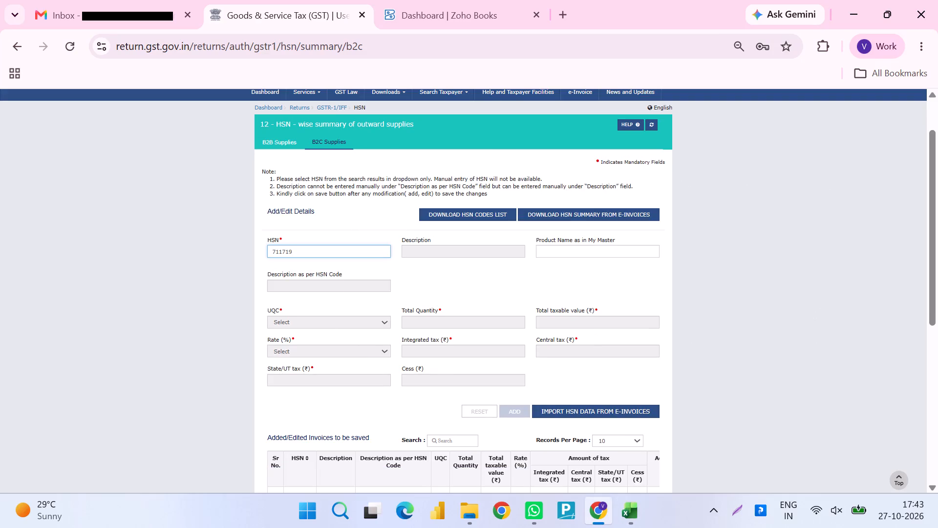
{"action": "left_click", "coordinate": [338, 262]}
For the row 59 HSN 711719 entry, enter UQC PCS-PIECES, total quantity 19 and total taxable value 10695.58.
{"action": "left_click", "coordinate": [339, 322]}
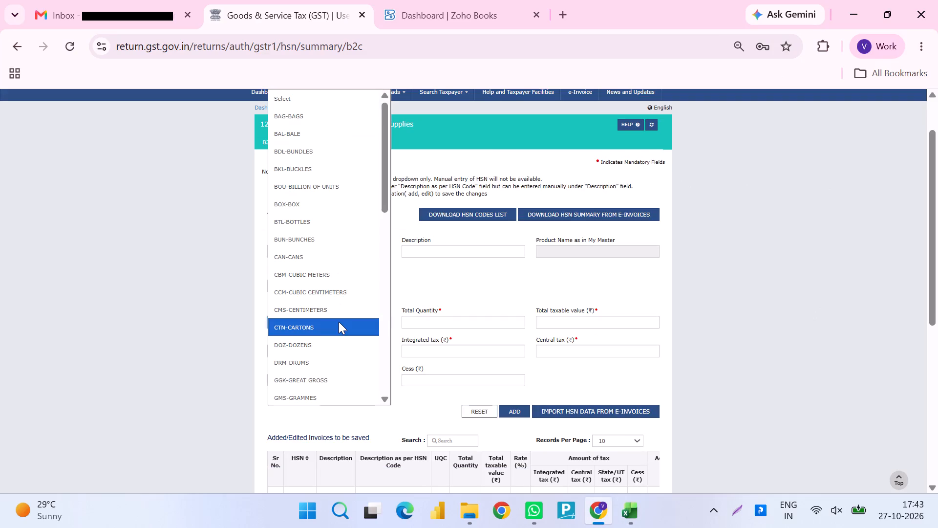
{"action": "type", "text": "PCS"}
{"action": "key", "text": "Tab"}
{"action": "key", "text": "alt+Tab"}
{"action": "key", "text": "Right"}
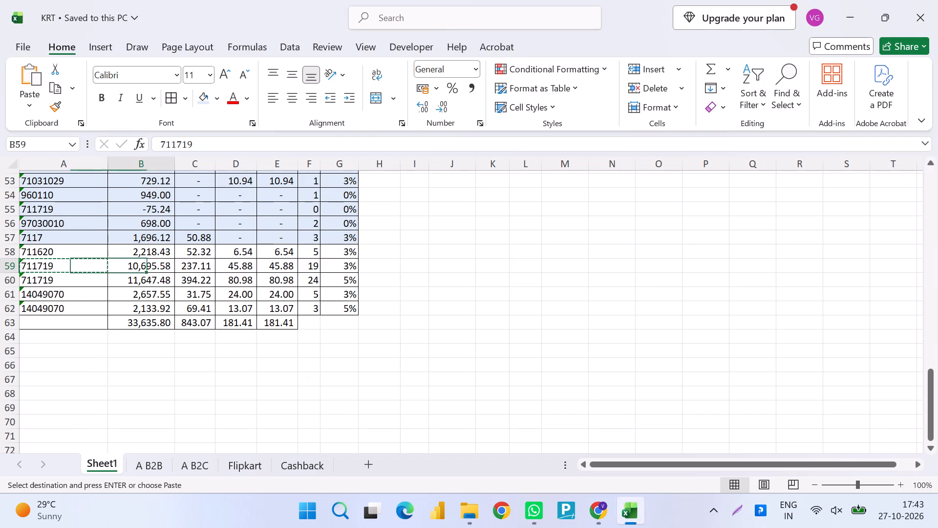
{"action": "key", "text": "shift+space"}
{"action": "key", "text": "alt+Tab"}
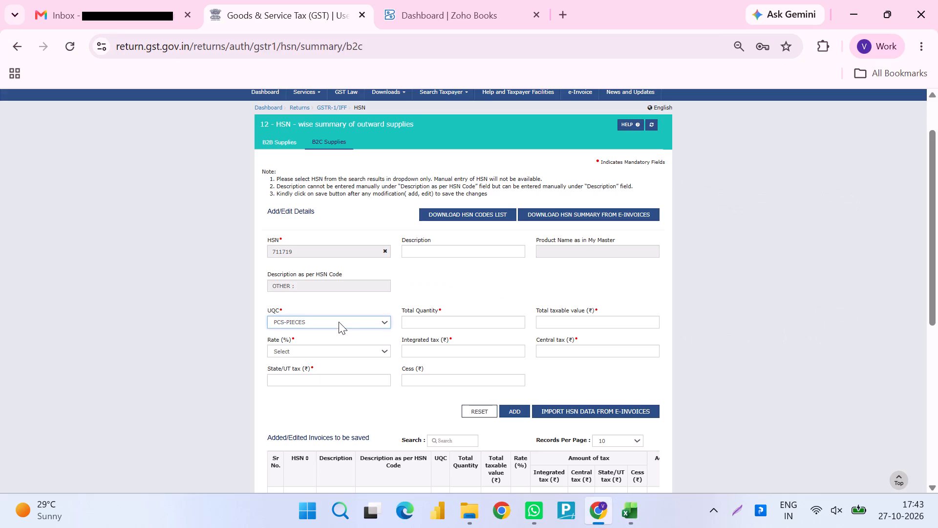
{"action": "key", "text": "Tab"}
{"action": "type", "text": "19"}
{"action": "key", "text": "Tab"}
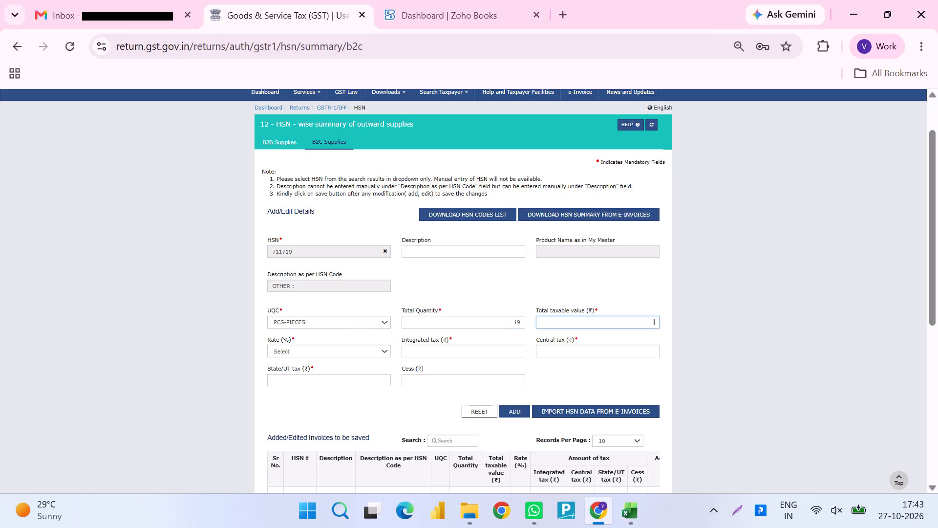
{"action": "key", "text": "alt+Tab"}
{"action": "key", "text": "Right"}
{"action": "key", "text": "Left"}
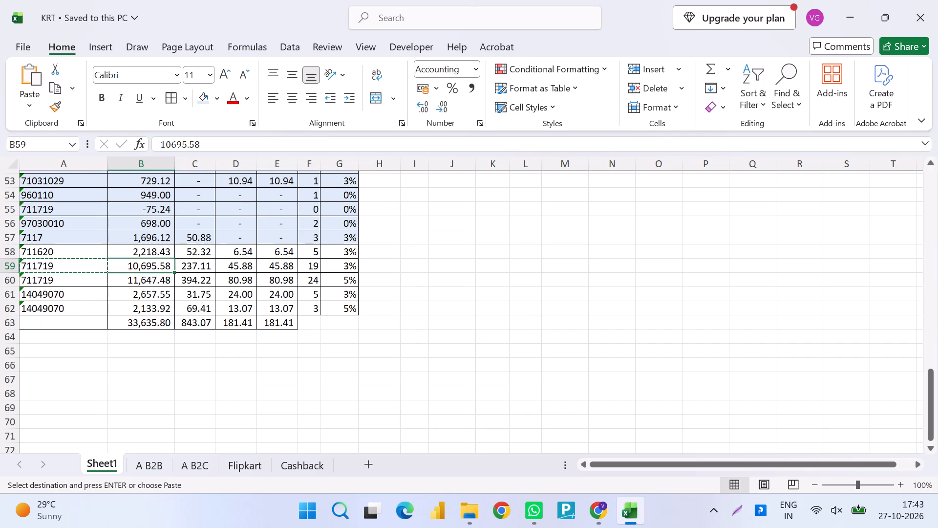
{"action": "key", "text": "alt+Tab"}
{"action": "type", "text": "1068"}
{"action": "key", "text": "BackSpace"}
{"action": "type", "text": "95.58"}
{"action": "key", "text": "Tab"}
Set the rate to 3%, enter integrated tax 237.11, central tax 45.88 and State/UT tax 45.88, and add the HSN 711719 entry.
{"action": "key", "text": "alt+Tab"}
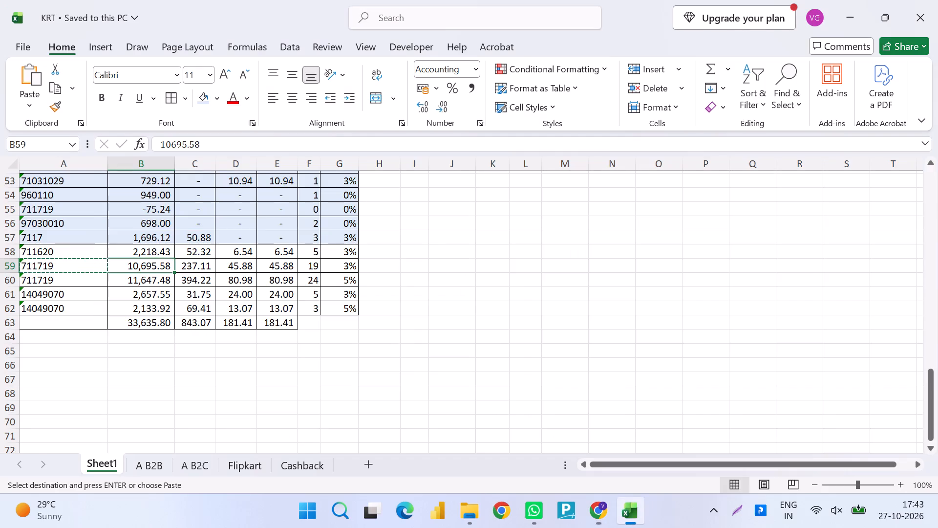
{"action": "key", "text": "alt+Tab"}
{"action": "key", "text": "3"}
{"action": "key", "text": "Tab"}
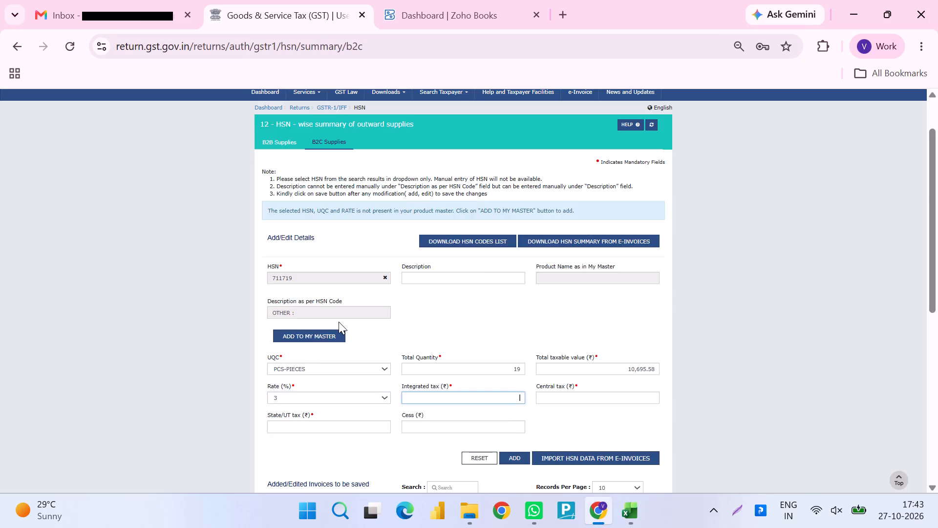
{"action": "key", "text": "alt+Tab"}
{"action": "key", "text": "alt+Tab"}
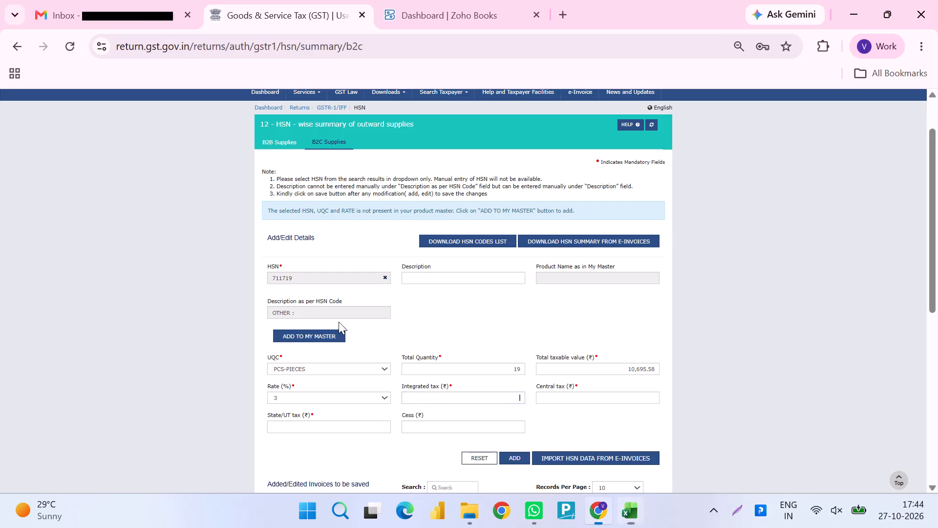
{"action": "type", "text": "237"}
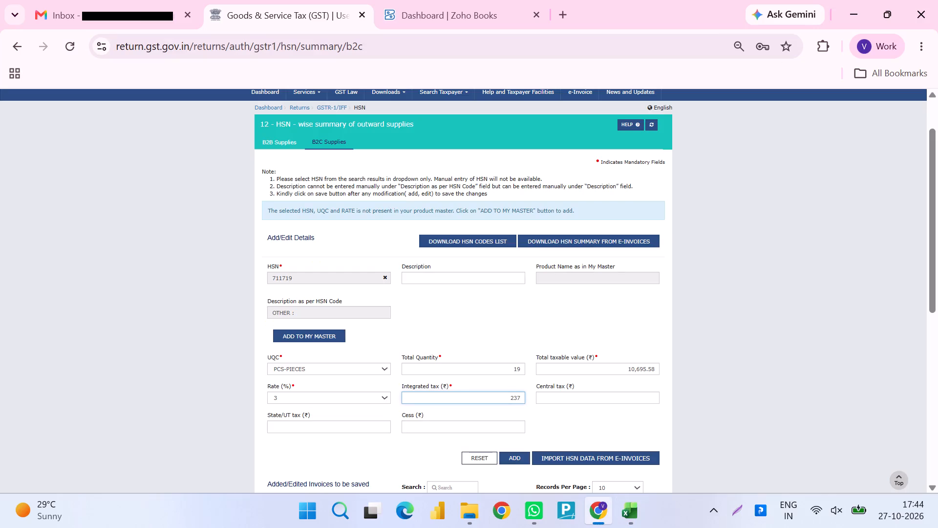
{"action": "type", "text": ".11"}
{"action": "key", "text": "Tab"}
{"action": "key", "text": "alt+Tab"}
{"action": "key", "text": "Right"}
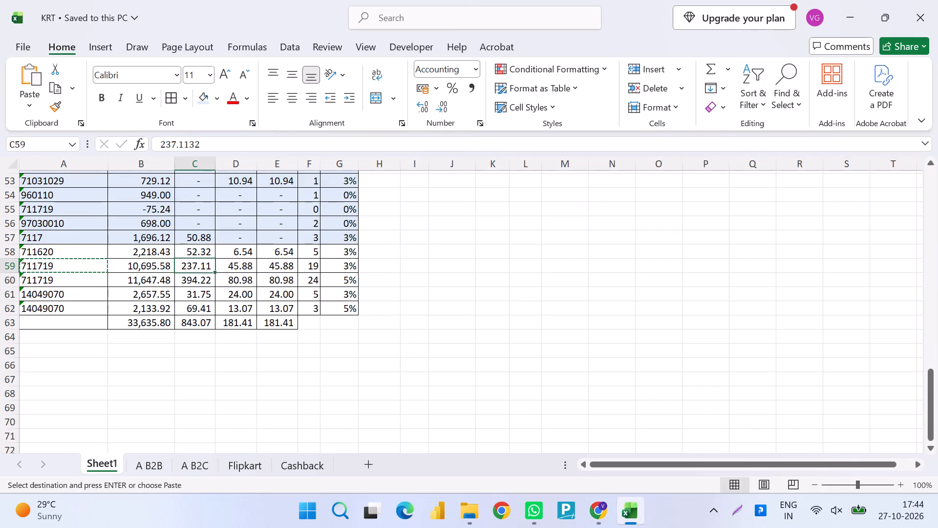
{"action": "key", "text": "Right"}
{"action": "key", "text": "alt+Tab"}
{"action": "type", "text": "45.88"}
{"action": "key", "text": "Tab"}
{"action": "type", "text": "45.88"}
{"action": "key", "text": "Tab"}
{"action": "key", "text": "Tab"}
{"action": "key", "text": "Tab"}
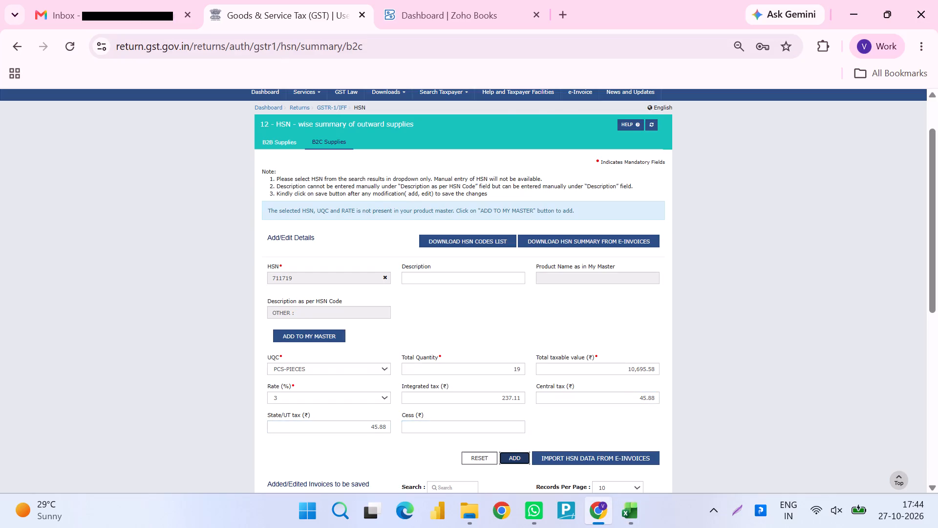
{"action": "key", "text": "Return"}
Copy HSN 711719 from A60 of the workbook and select exactly 711719, described as OTHER, in the portal's B2C form.
{"action": "key", "text": "alt+Tab"}
{"action": "key", "text": "Left"}
{"action": "key", "text": "Left"}
{"action": "key", "text": "Left"}
{"action": "key", "text": "Down"}
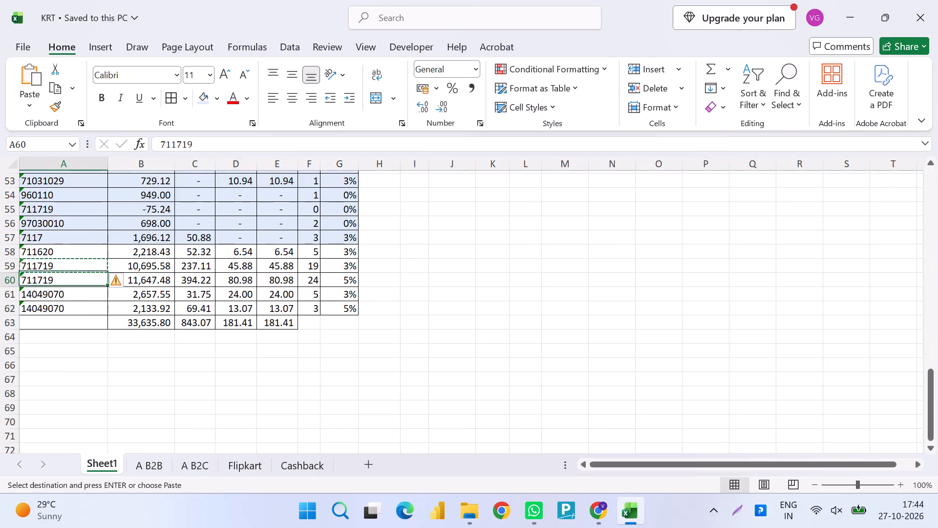
{"action": "key", "text": "ctrl+c"}
{"action": "key", "text": "alt+Tab"}
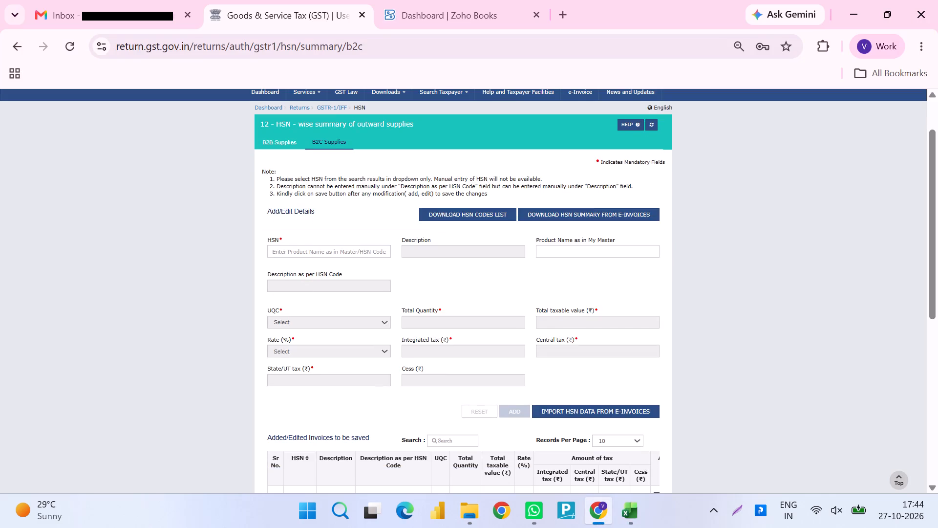
{"action": "left_click", "coordinate": [333, 251]}
{"action": "key", "text": "ctrl+v"}
{"action": "left_click", "coordinate": [327, 271]}
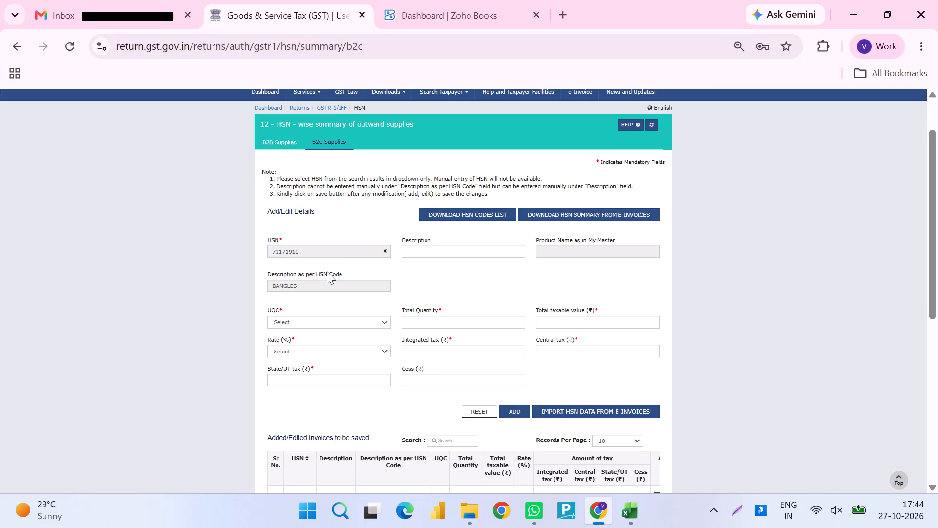
{"action": "left_click", "coordinate": [383, 252]}
{"action": "left_click", "coordinate": [359, 253]}
{"action": "key", "text": "ctrl+v"}
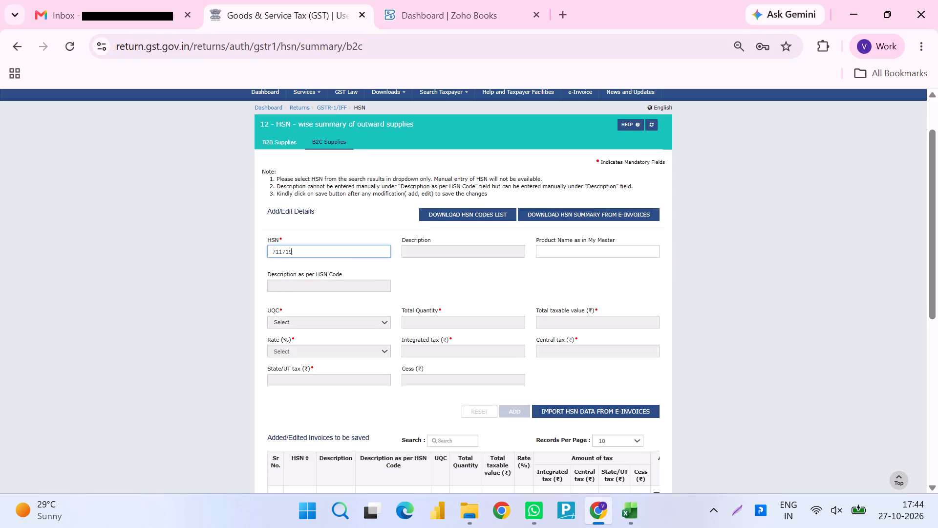
{"action": "left_click", "coordinate": [332, 269]}
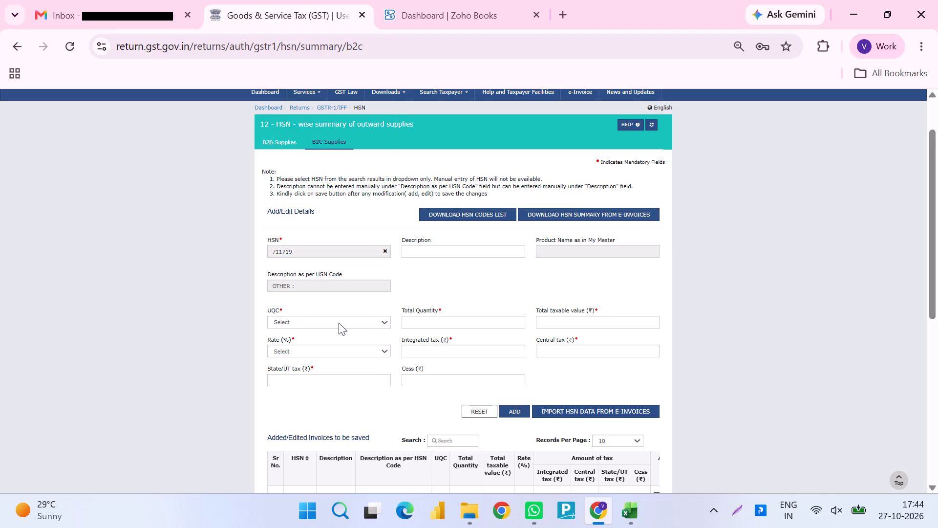
For the row 60 HSN 711719 entry, set the UQC to PCS-PIECES and the total taxable value to 11647.48.
{"action": "left_click", "coordinate": [339, 327]}
{"action": "type", "text": "PCS"}
{"action": "key", "text": "Return"}
{"action": "key", "text": "Tab"}
{"action": "key", "text": "alt+Tab"}
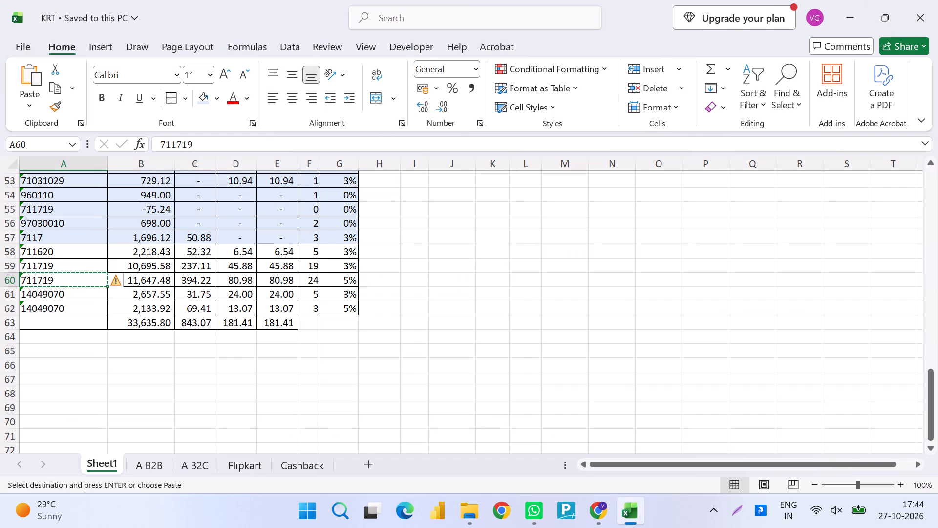
{"action": "key", "text": "Right"}
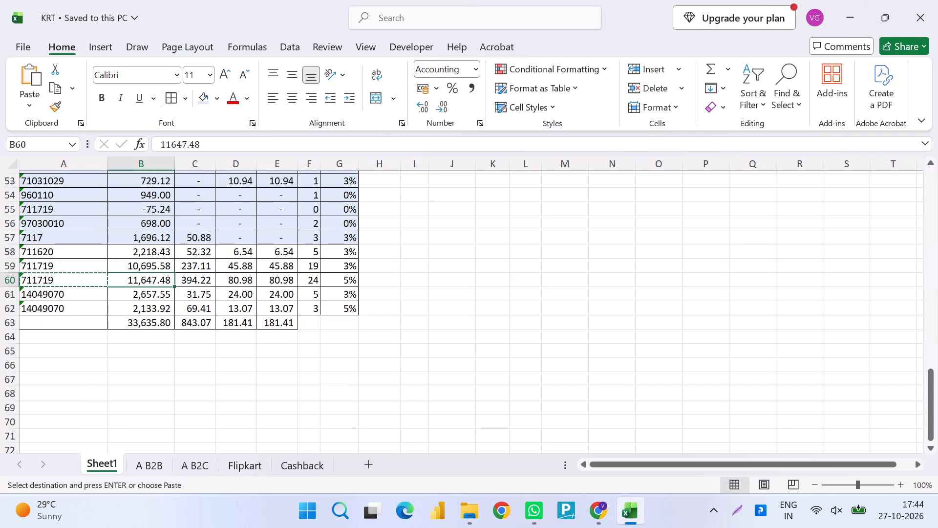
{"action": "key", "text": "alt+Tab"}
{"action": "type", "text": "11647.48"}
{"action": "key", "text": "alt+Tab"}
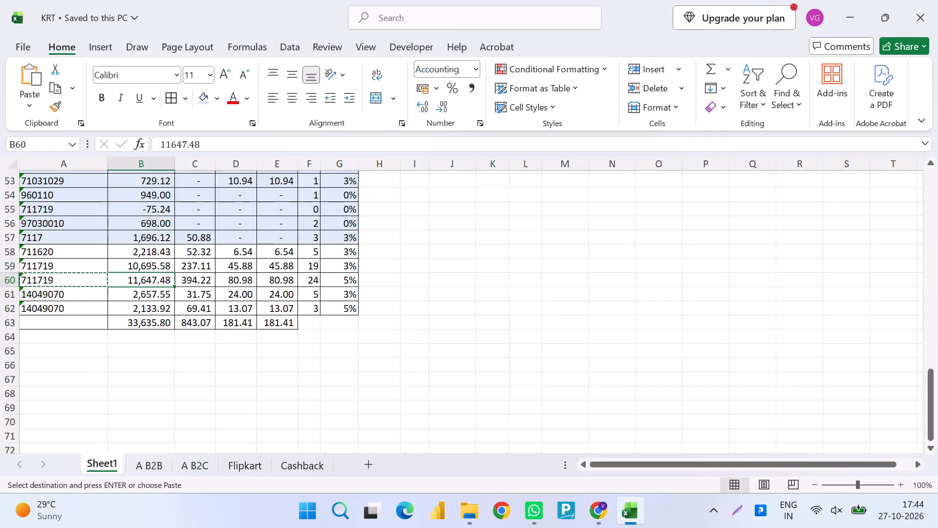
{"action": "key", "text": "alt+Tab"}
{"action": "key", "text": "Tab"}
{"action": "key", "text": "alt+Tab"}
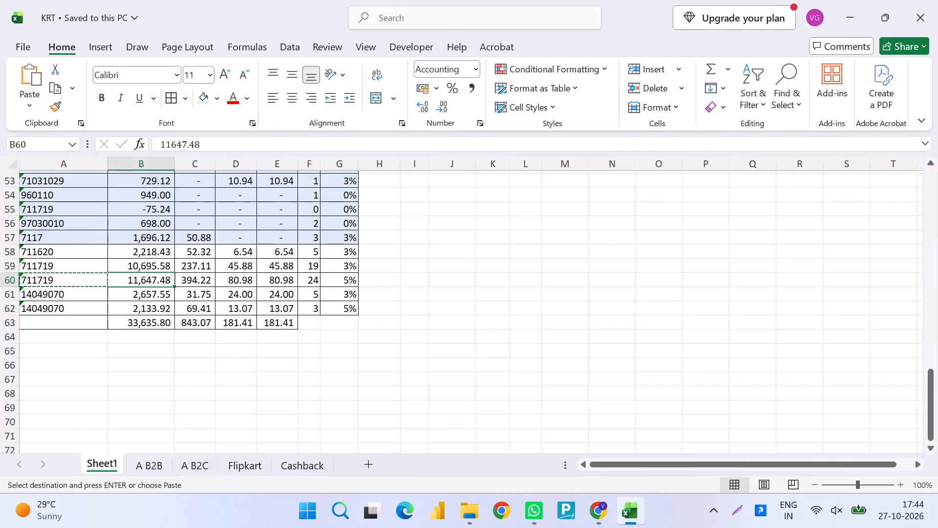
{"action": "key", "text": "alt+Tab"}
{"action": "type", "text": "11647.18"}
{"action": "key", "text": "shift+Tab"}
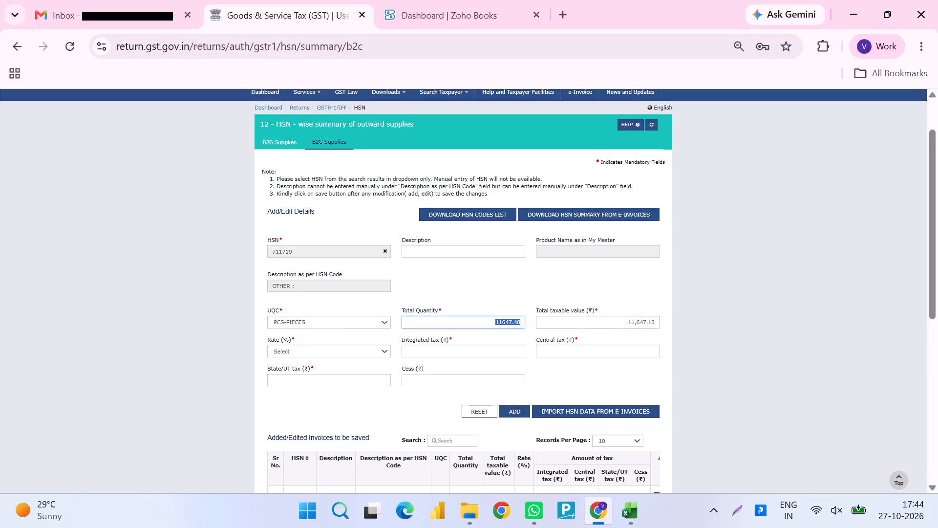
{"action": "key", "text": "Tab"}
{"action": "key", "text": "Right"}
{"action": "key", "text": "BackSpace"}
{"action": "key", "text": "BackSpace"}
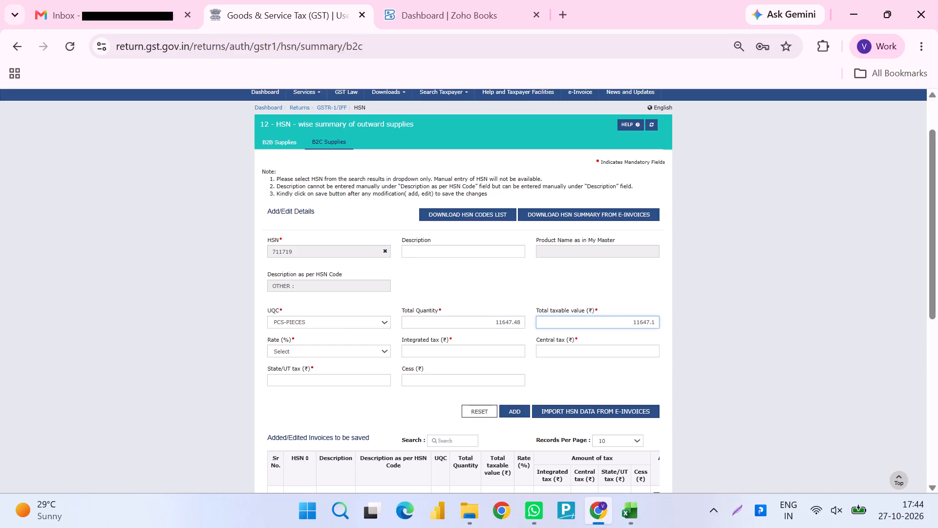
{"action": "key", "text": "BackSpace"}
{"action": "type", "text": "48"}
Set the total quantity of the HSN 711719 entry to 24, taken from F60 of the workbook.
{"action": "key", "text": "shift+Tab"}
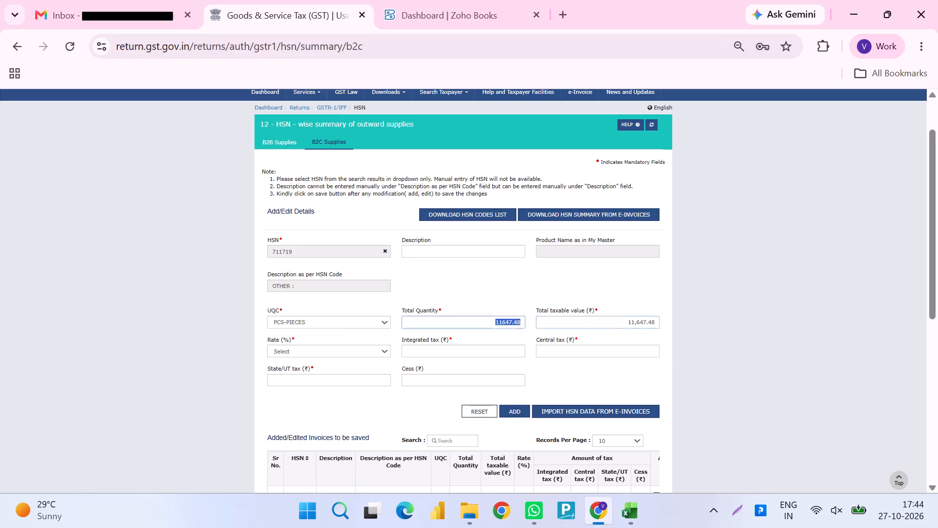
{"action": "key", "text": "alt+Tab"}
{"action": "key", "text": "Right"}
{"action": "key", "text": "Right"}
{"action": "key", "text": "Right"}
{"action": "key", "text": "Right"}
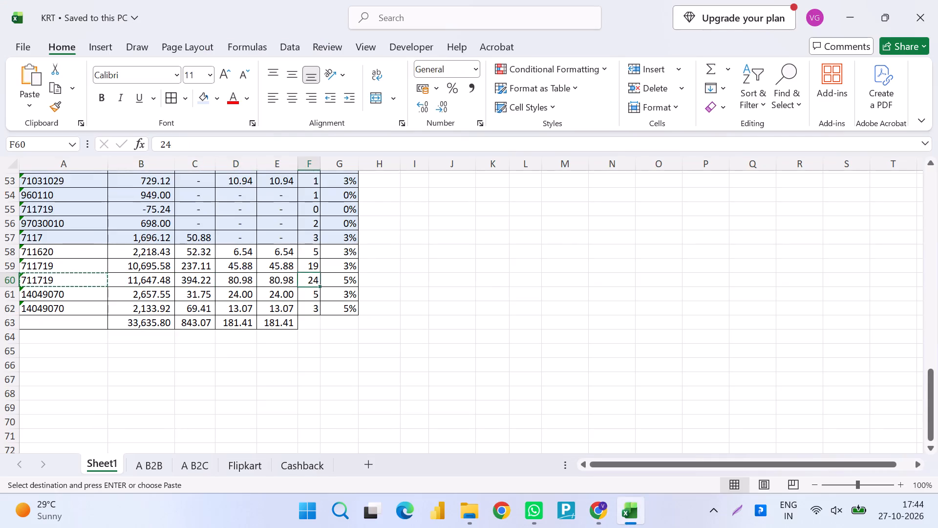
{"action": "key", "text": "alt+Tab"}
{"action": "type", "text": "24"}
{"action": "key", "text": "Tab"}
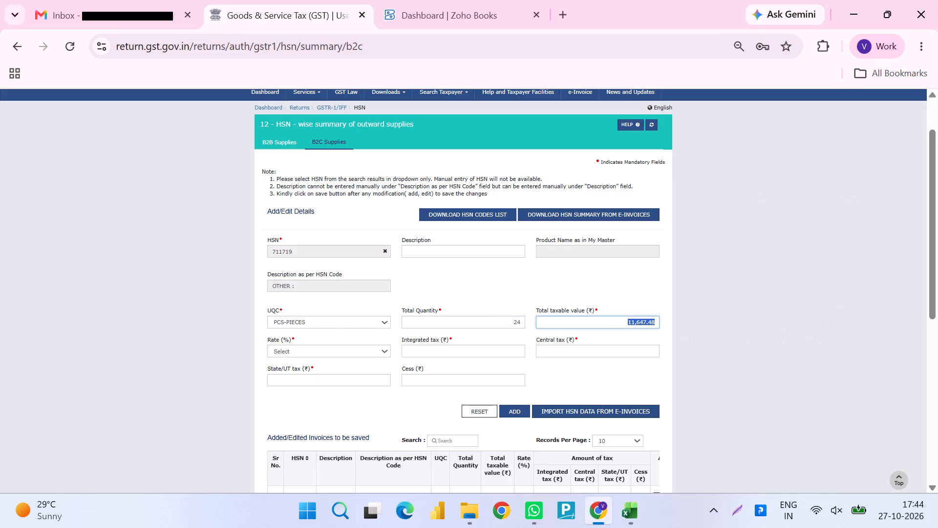
Set the rate of the row 60 HSN 711719 entry to 5% and its integrated tax to 394.22, taken from C60.
{"action": "key", "text": "alt+Tab"}
{"action": "key", "text": "alt+Tab"}
{"action": "key", "text": "Tab"}
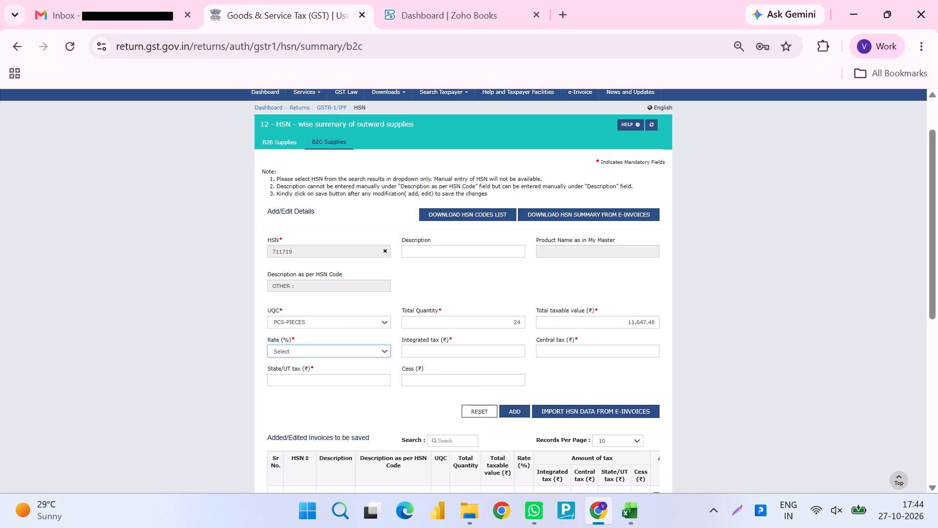
{"action": "key", "text": "5"}
{"action": "key", "text": "Tab"}
{"action": "key", "text": "alt+Tab"}
{"action": "key", "text": "shift+space"}
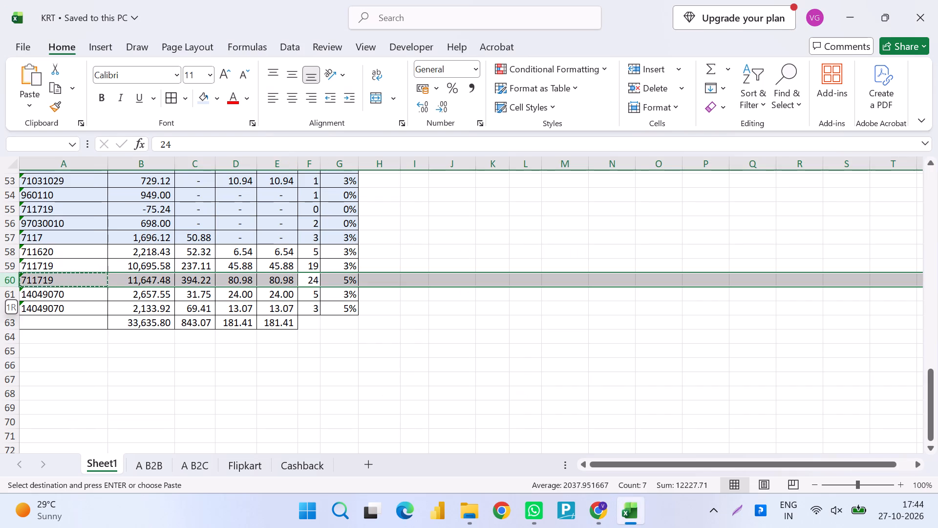
{"action": "key", "text": "shift+Tab"}
{"action": "key", "text": "shift+Tab"}
{"action": "key", "text": "shift+Tab"}
{"action": "key", "text": "alt+Tab"}
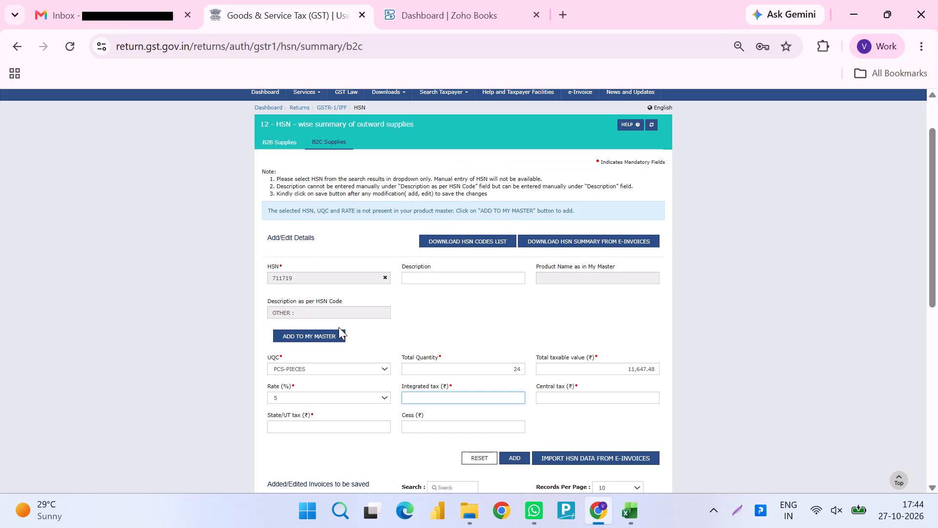
{"action": "type", "text": "394.22"}
{"action": "key", "text": "Tab"}
Enter central tax 80.98, State/UT tax 80.98 and cess 0, and add the HSN 711719 entry to the B2C supplies.
{"action": "key", "text": "alt+Tab"}
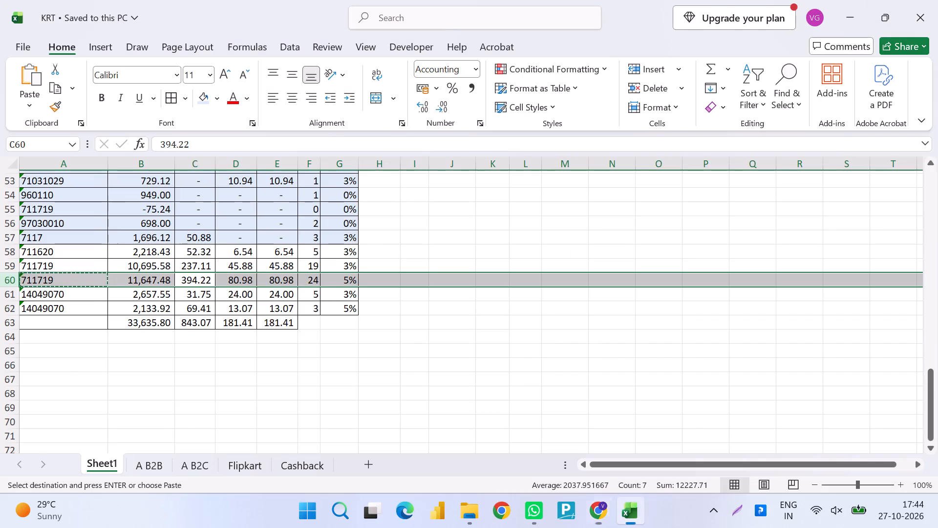
{"action": "key", "text": "Tab"}
{"action": "key", "text": "alt+Tab"}
{"action": "type", "text": "80.98"}
{"action": "key", "text": "Tab"}
{"action": "type", "text": "80.98"}
{"action": "key", "text": "Tab"}
{"action": "key", "text": "0"}
{"action": "key", "text": "Tab"}
{"action": "key", "text": "Tab"}
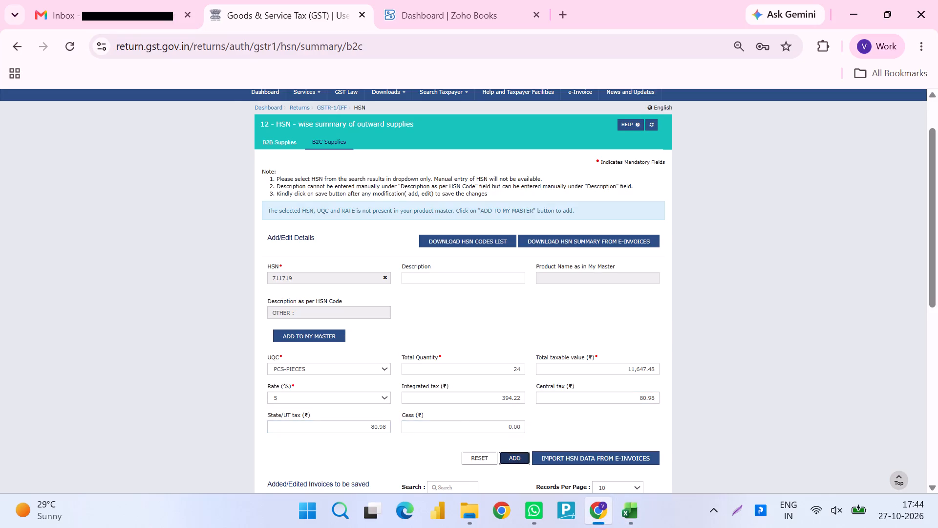
{"action": "key", "text": "Return"}
Shade rows 58 to 60 of the workbook's B2C table, columns A to G, light blue like the rows above.
{"action": "key", "text": "alt+Tab"}
{"action": "key", "text": "Left"}
{"action": "key", "text": "Left"}
{"action": "key", "text": "Left"}
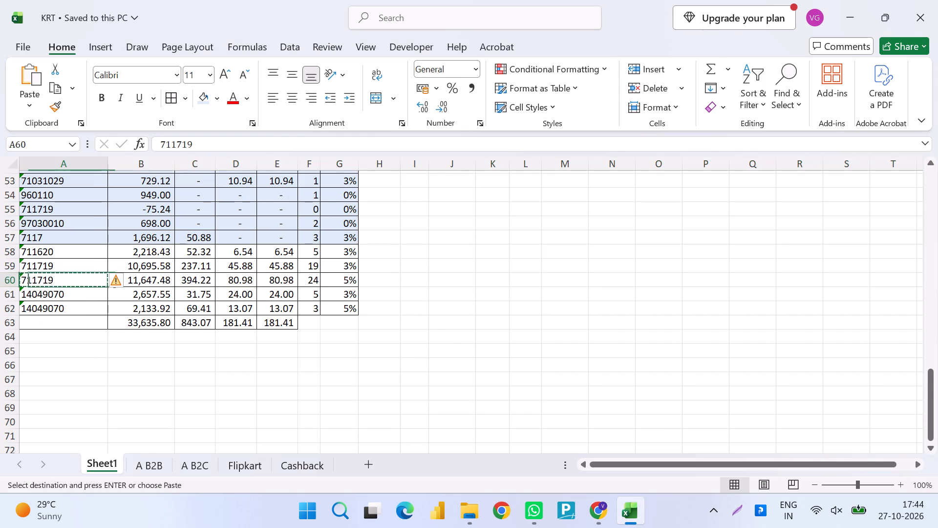
{"action": "key", "text": "ctrl+shift+Right"}
{"action": "key", "text": "shift+Up"}
{"action": "key", "text": "shift+Up"}
{"action": "key", "text": "alt+semicolon"}
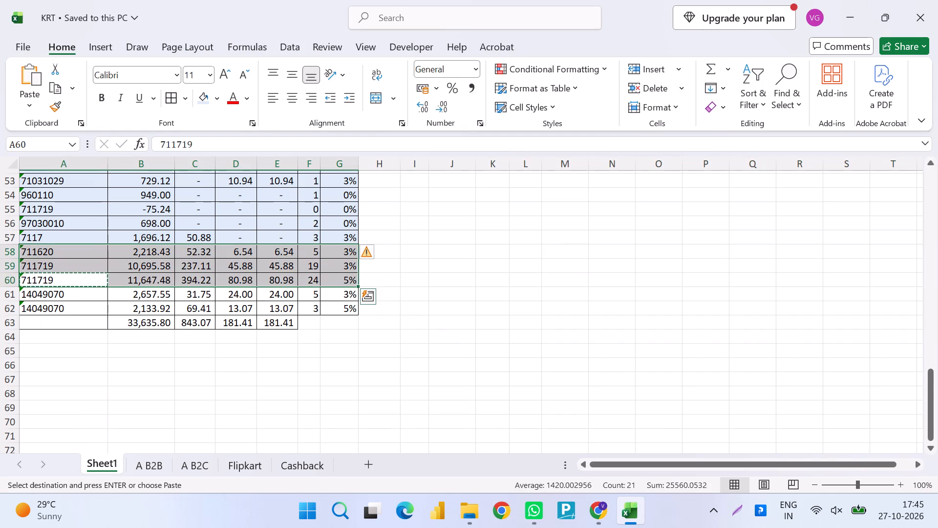
{"action": "left_click", "coordinate": [204, 99]}
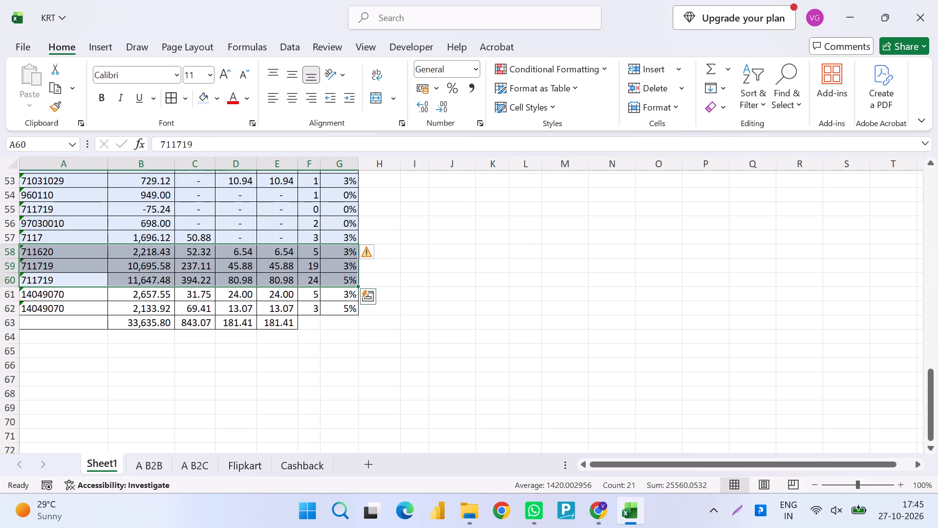
Copy HSN 14049070 from A61, select it in the portal's B2C form, and set the UQC to PCS-PIECES.
{"action": "key", "text": "Left"}
{"action": "key", "text": "Left"}
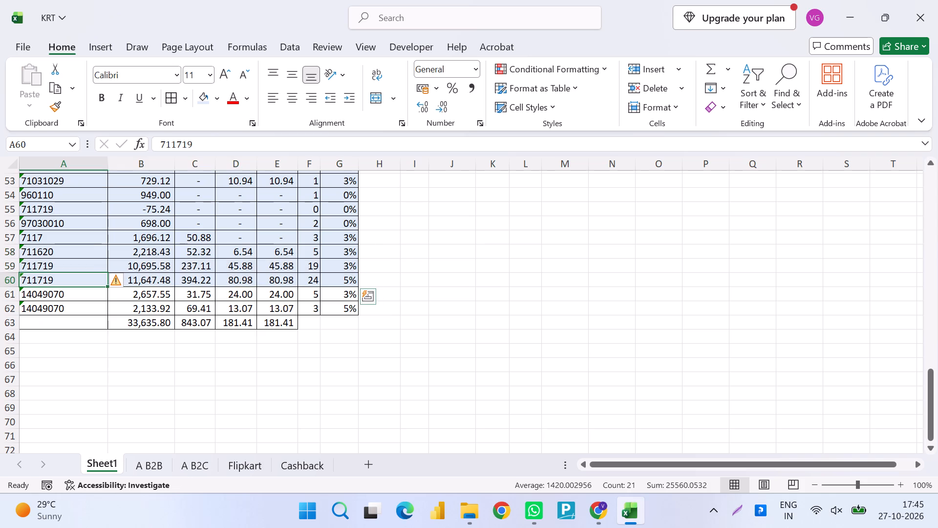
{"action": "key", "text": "Left"}
{"action": "key", "text": "ctrl+c"}
{"action": "key", "text": "Left"}
{"action": "key", "text": "ctrl+c"}
{"action": "key", "text": "Down"}
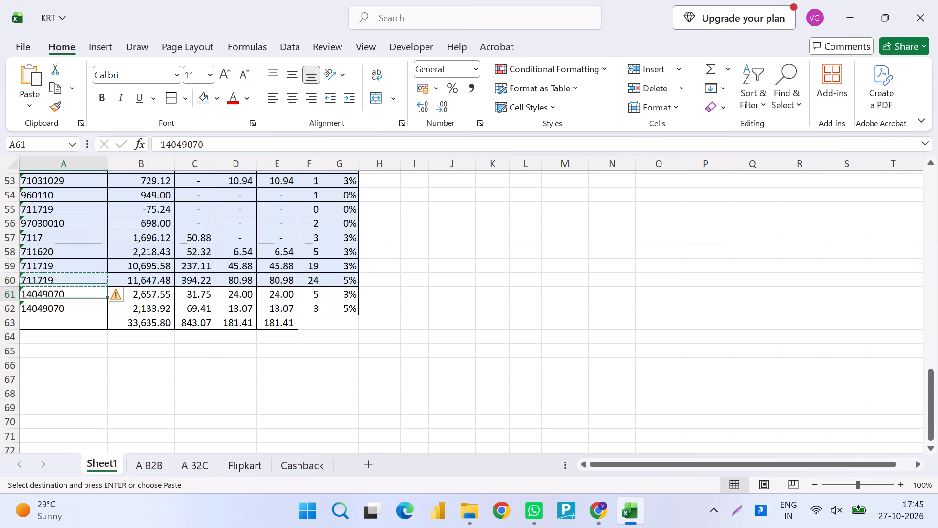
{"action": "key", "text": "ctrl+c"}
{"action": "key", "text": "alt+Tab"}
{"action": "left_click", "coordinate": [384, 255]}
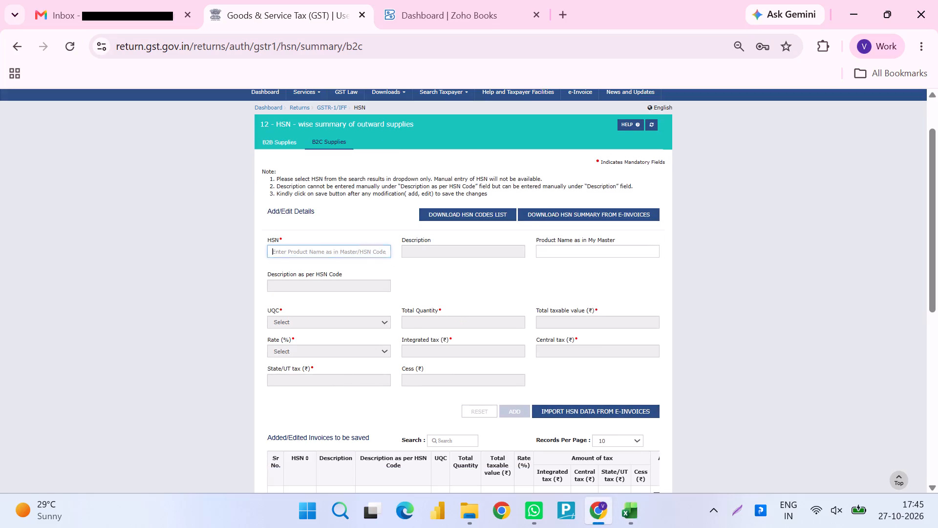
{"action": "key", "text": "ctrl+v"}
{"action": "left_click", "coordinate": [344, 259]}
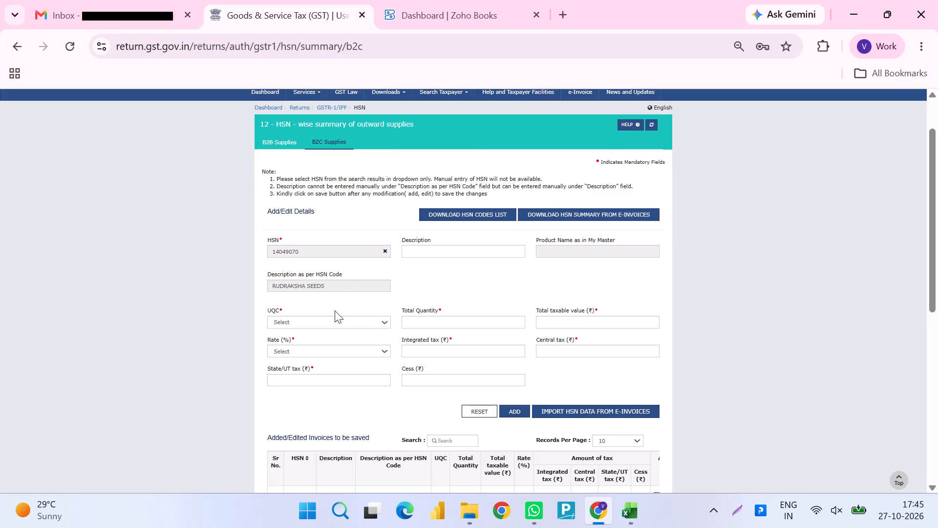
{"action": "left_click", "coordinate": [332, 319]}
{"action": "type", "text": "PCS"}
{"action": "key", "text": "Tab"}
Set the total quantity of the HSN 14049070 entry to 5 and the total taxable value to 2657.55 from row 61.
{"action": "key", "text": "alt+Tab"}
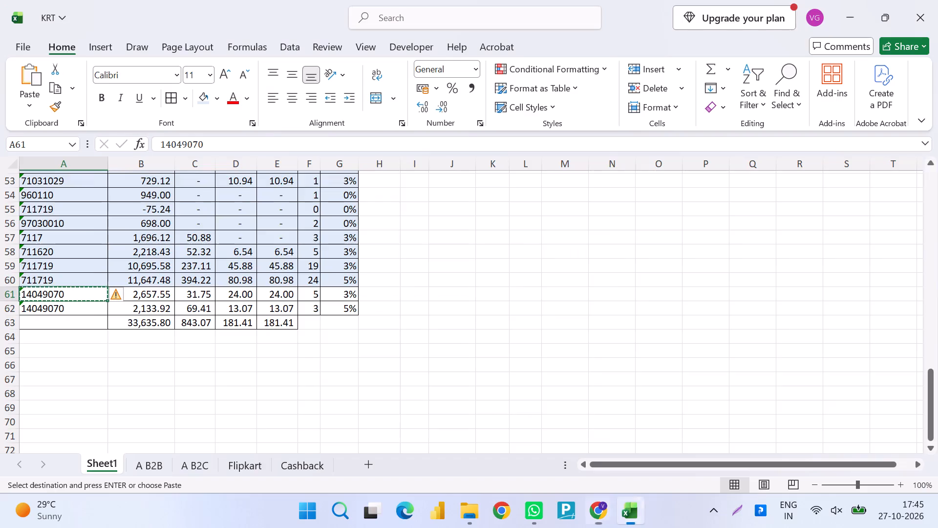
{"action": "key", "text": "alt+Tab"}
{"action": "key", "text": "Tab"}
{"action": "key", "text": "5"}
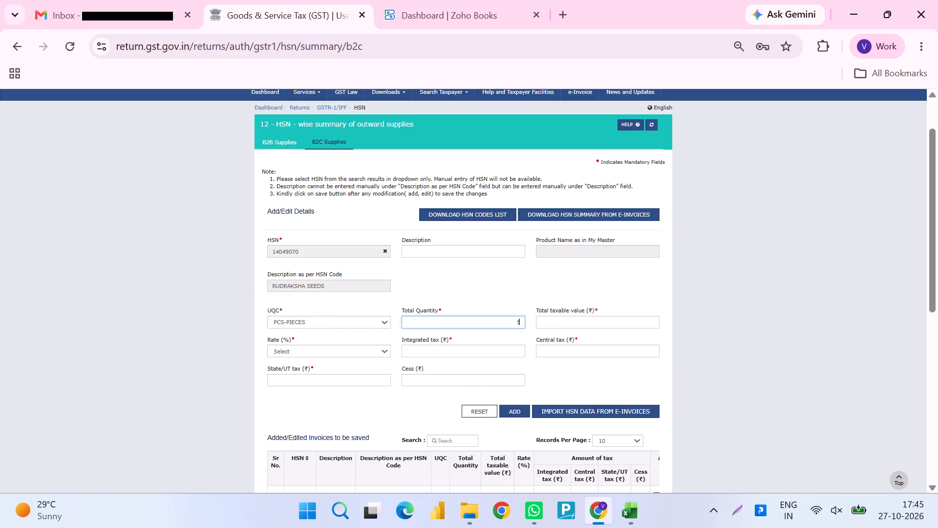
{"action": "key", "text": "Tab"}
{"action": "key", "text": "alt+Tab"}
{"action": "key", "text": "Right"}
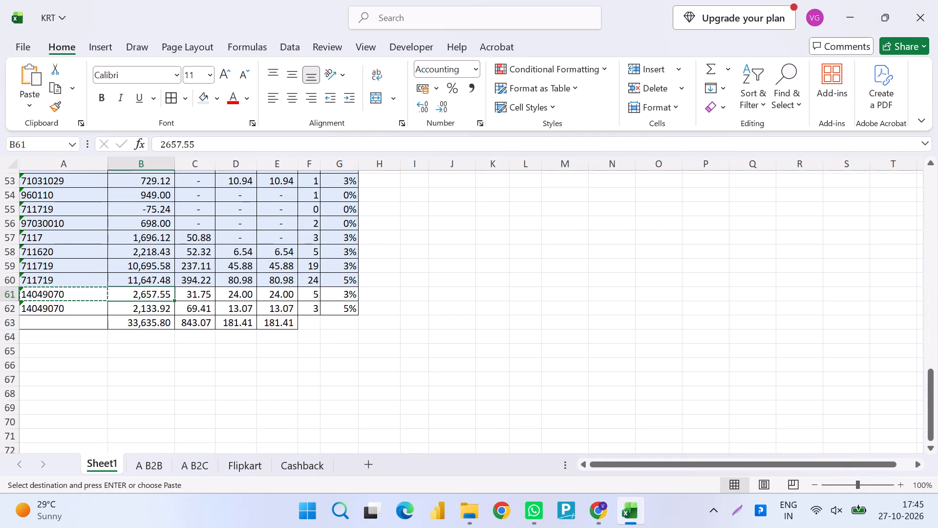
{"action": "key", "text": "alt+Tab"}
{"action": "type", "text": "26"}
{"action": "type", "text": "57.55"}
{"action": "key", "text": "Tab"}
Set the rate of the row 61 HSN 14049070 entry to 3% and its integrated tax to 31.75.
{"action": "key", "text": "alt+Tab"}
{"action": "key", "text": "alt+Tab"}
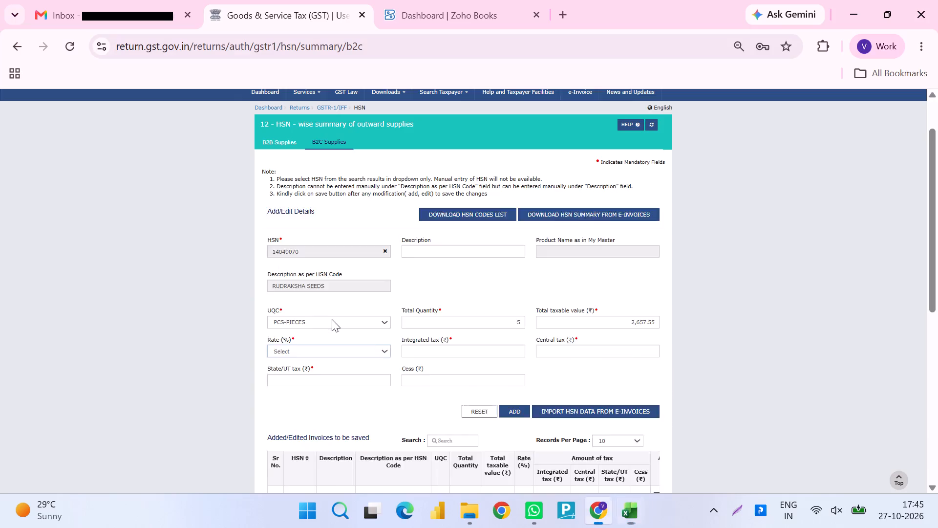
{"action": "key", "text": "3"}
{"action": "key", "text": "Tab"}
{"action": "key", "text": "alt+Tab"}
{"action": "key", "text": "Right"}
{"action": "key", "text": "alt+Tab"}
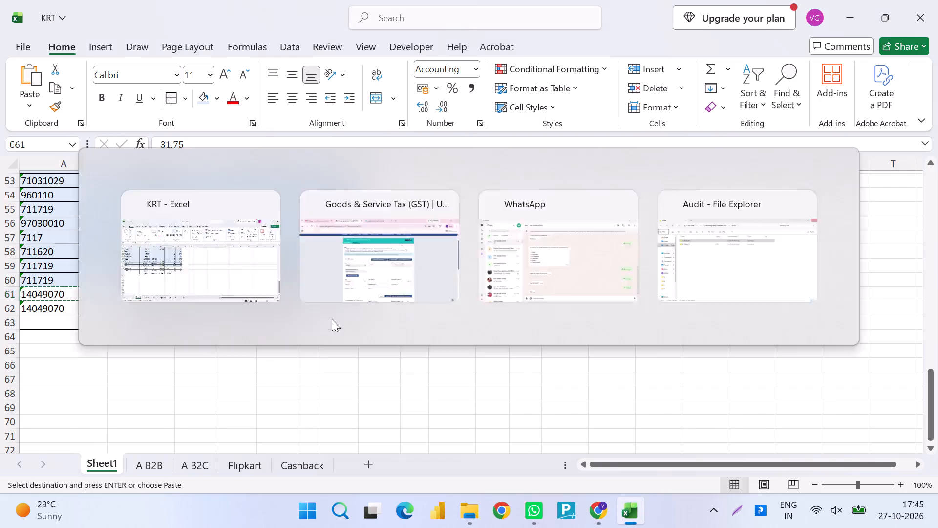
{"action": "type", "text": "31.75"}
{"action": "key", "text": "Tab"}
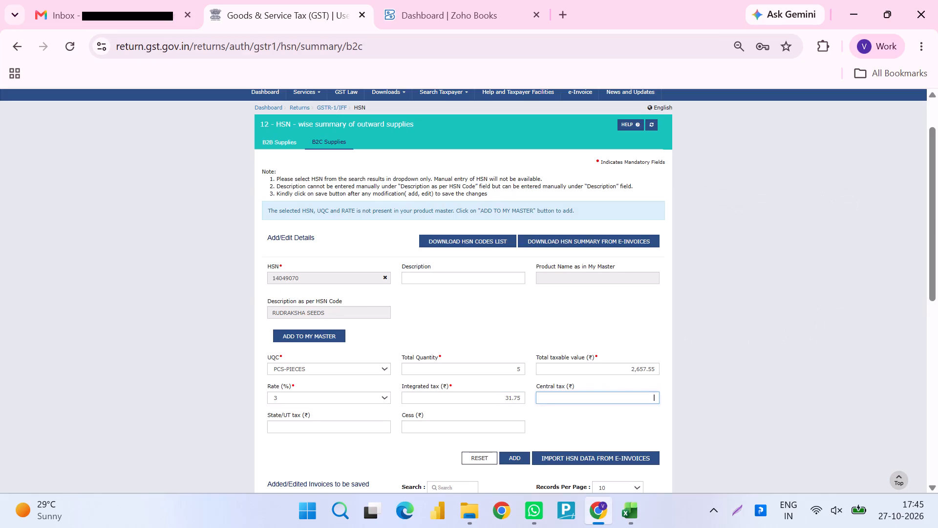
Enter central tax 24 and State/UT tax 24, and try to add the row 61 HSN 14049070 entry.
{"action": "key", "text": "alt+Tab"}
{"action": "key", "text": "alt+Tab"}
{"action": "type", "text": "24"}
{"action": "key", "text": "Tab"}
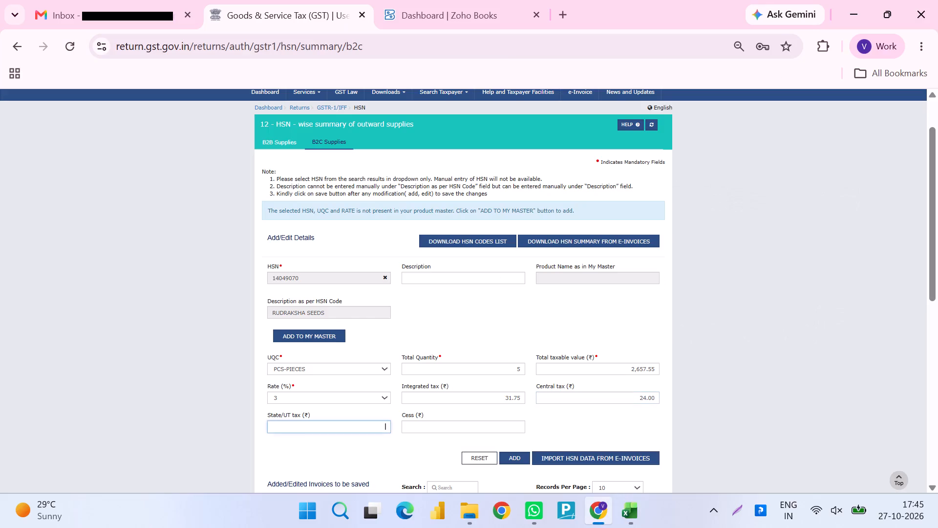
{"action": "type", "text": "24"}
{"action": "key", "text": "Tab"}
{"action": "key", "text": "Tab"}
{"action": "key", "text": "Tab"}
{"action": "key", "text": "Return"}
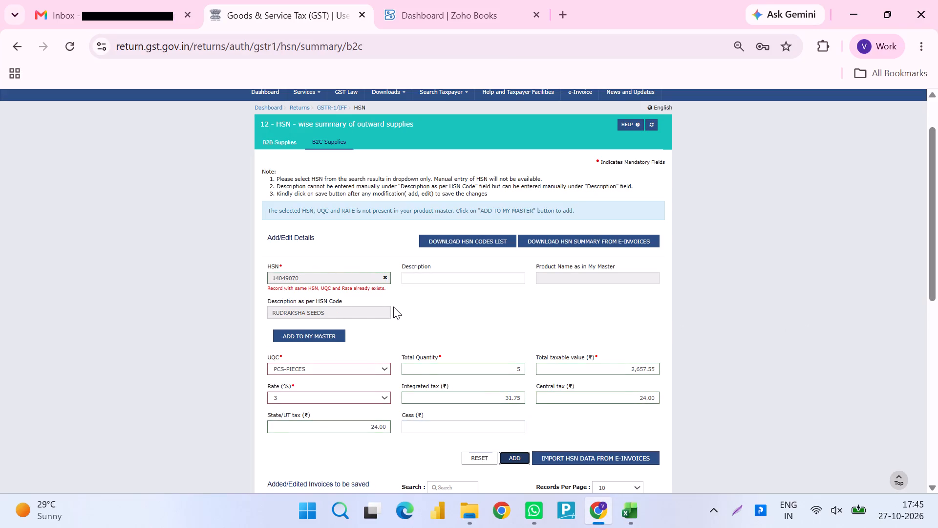
Check the workbook's B2C table, and change the open HSN 14049070 entry to row 62's quantity 3 and taxable value 2133.92.
{"action": "key", "text": "alt+Tab"}
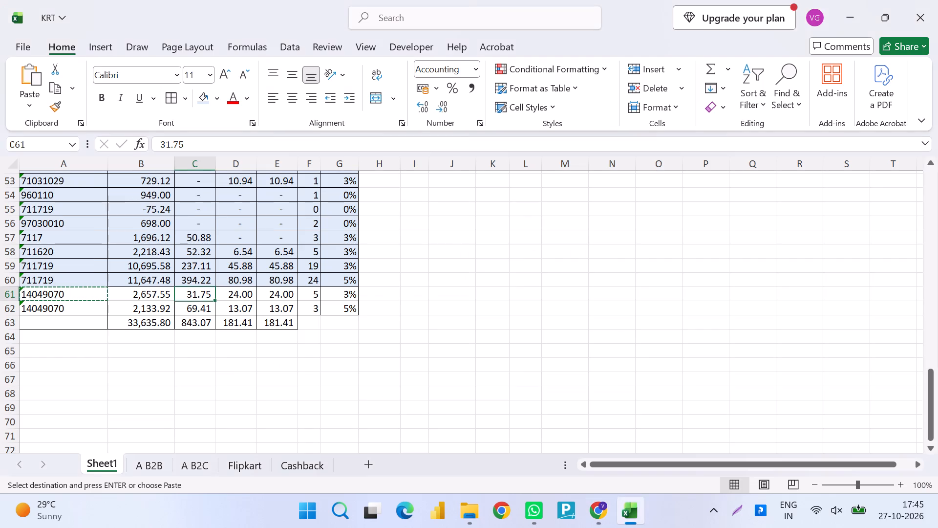
{"action": "scroll", "coordinate": [420, 353], "scroll_direction": "up", "scroll_amount": 1}
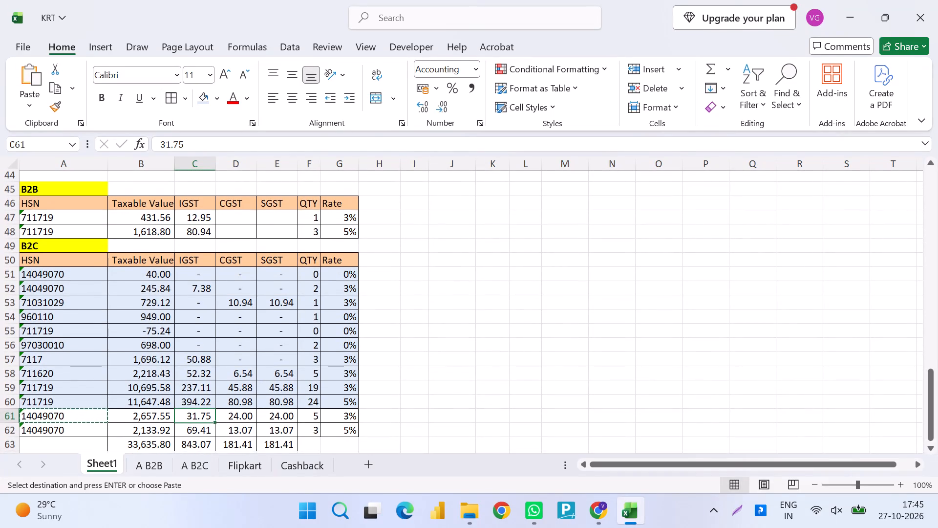
{"action": "scroll", "coordinate": [420, 353], "scroll_direction": "up", "scroll_amount": 1}
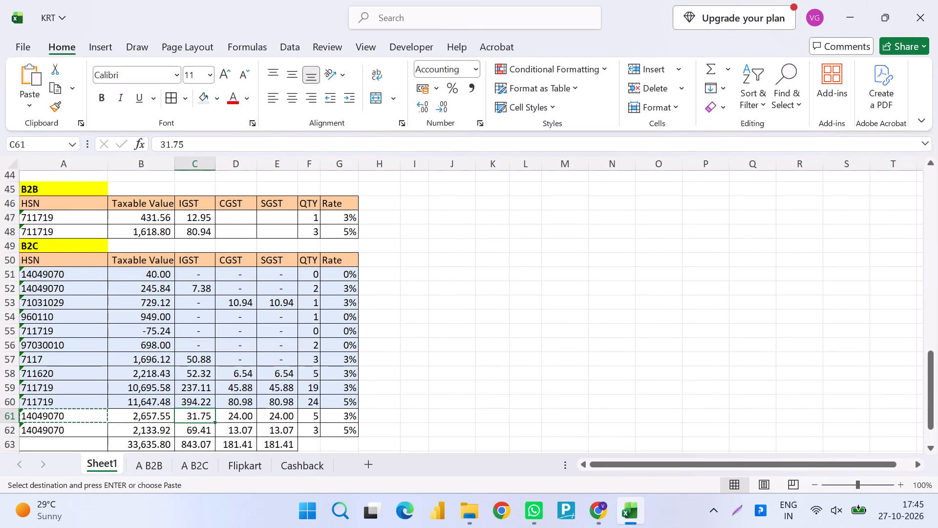
{"action": "key", "text": "alt+Tab"}
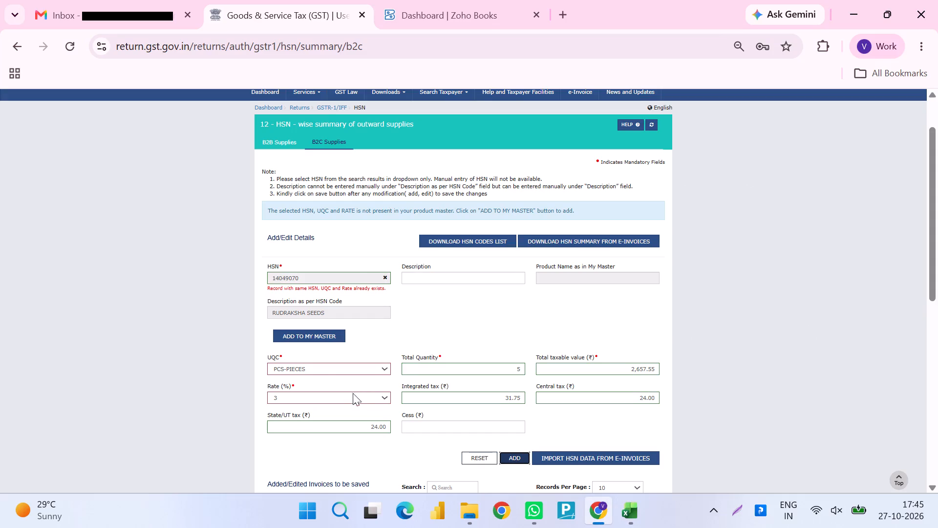
{"action": "key", "text": "alt+Tab"}
{"action": "key", "text": "Escape"}
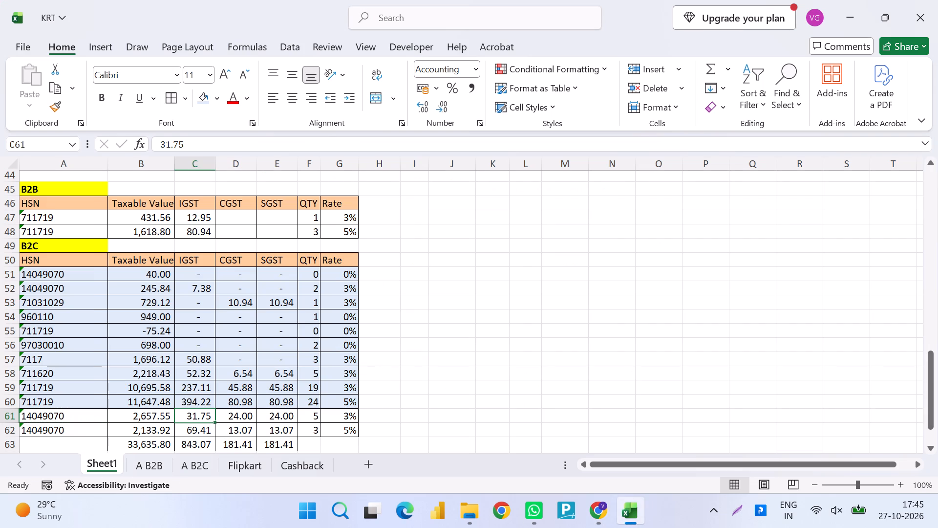
{"action": "key", "text": "Left"}
{"action": "key", "text": "Down"}
{"action": "key", "text": "alt+Tab"}
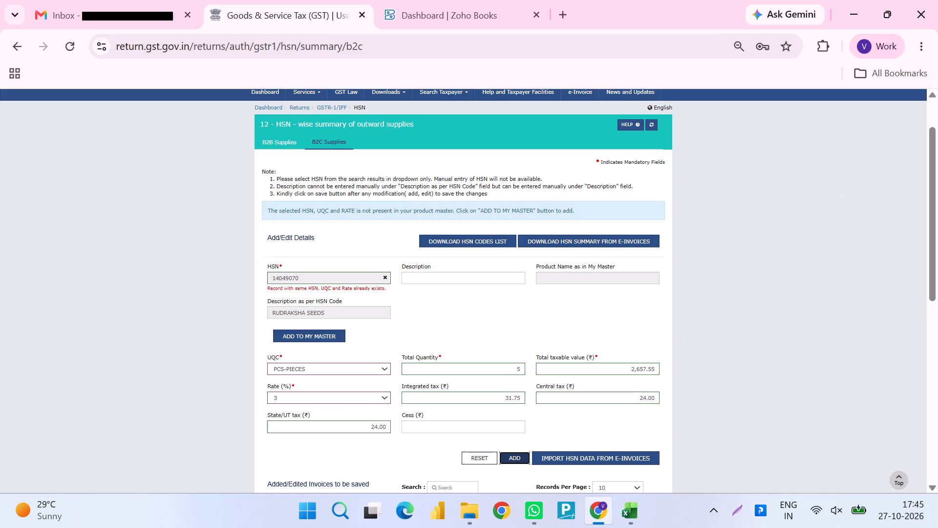
{"action": "left_click_drag", "start_coordinate": [462, 364], "coordinate": [535, 356]}
{"action": "key", "text": "3"}
{"action": "key", "text": "Tab"}
{"action": "key", "text": "alt+Tab"}
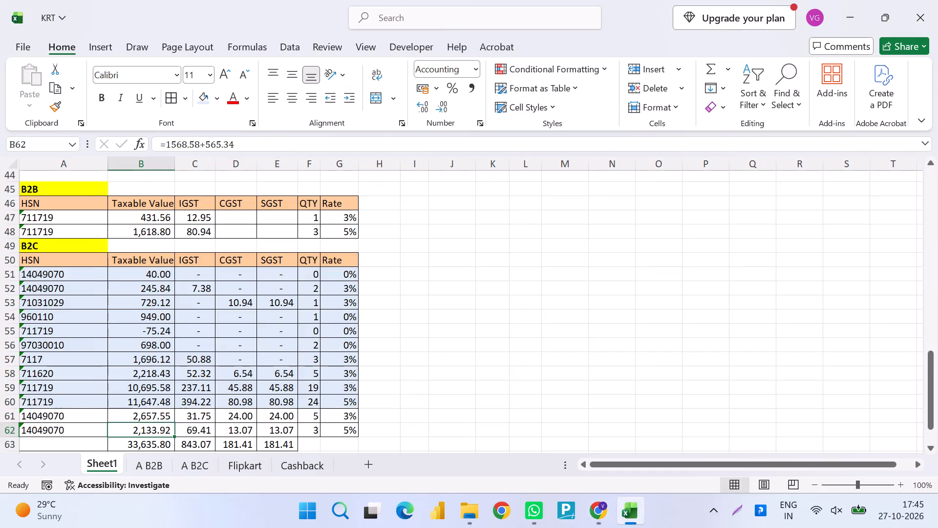
{"action": "key", "text": "alt+Tab"}
{"action": "type", "text": "2133"}
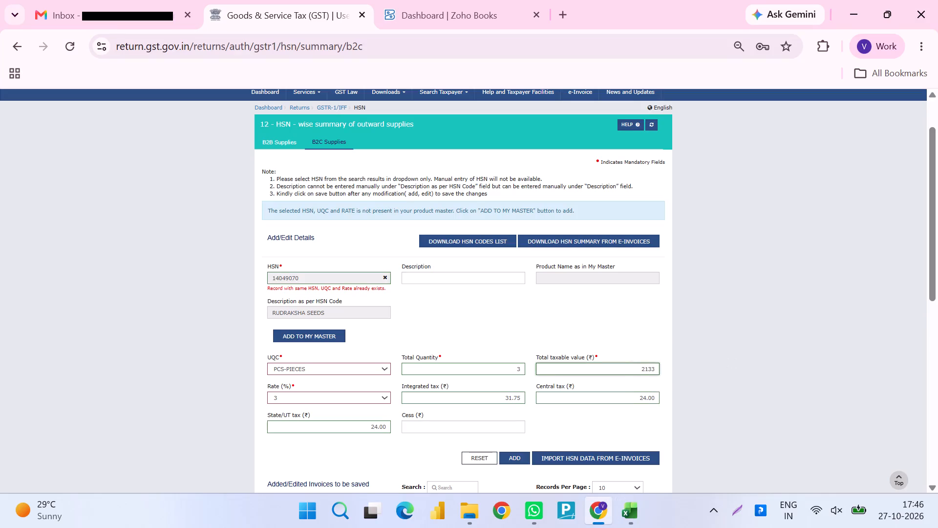
{"action": "type", "text": ".92"}
{"action": "key", "text": "Tab"}
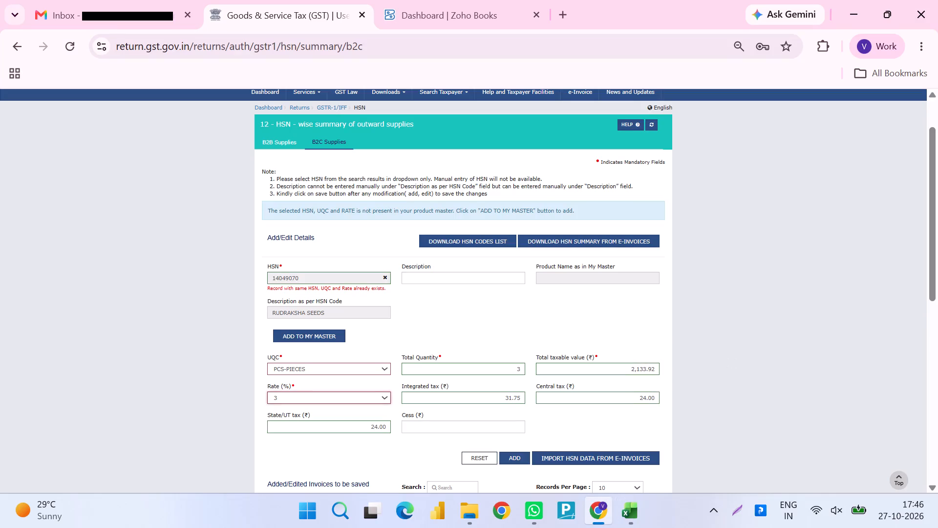
Set the rate of the row 62 HSN 14049070 entry to 5% and the integrated tax to 69.41.
{"action": "key", "text": "5"}
{"action": "key", "text": "Tab"}
{"action": "key", "text": "alt+Tab"}
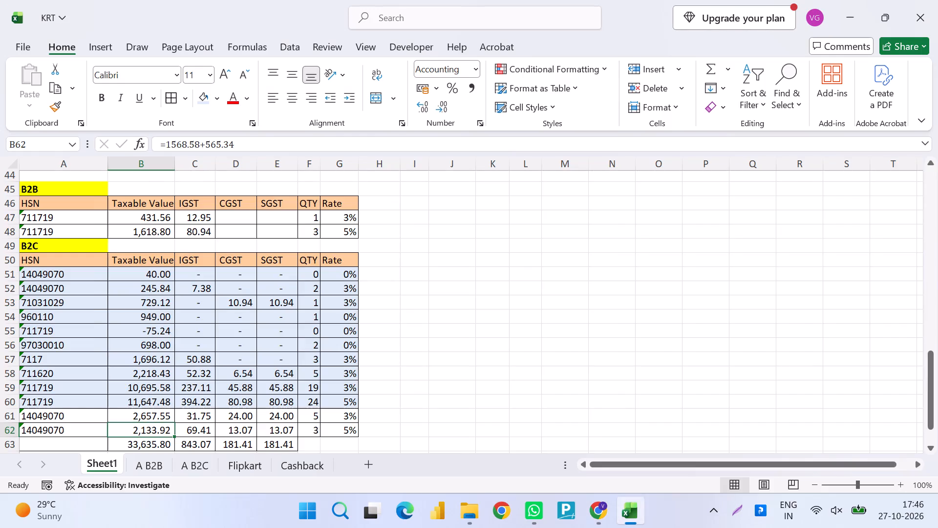
{"action": "key", "text": "alt+Tab"}
{"action": "type", "text": "69.41"}
{"action": "key", "text": "Tab"}
Set central tax and State/UT tax to 13.07 each, and add the HSN 14049070 entry to the B2C supplies.
{"action": "key", "text": "alt+Tab"}
{"action": "key", "text": "alt+Tab"}
{"action": "type", "text": "13.087"}
{"action": "key", "text": "BackSpace"}
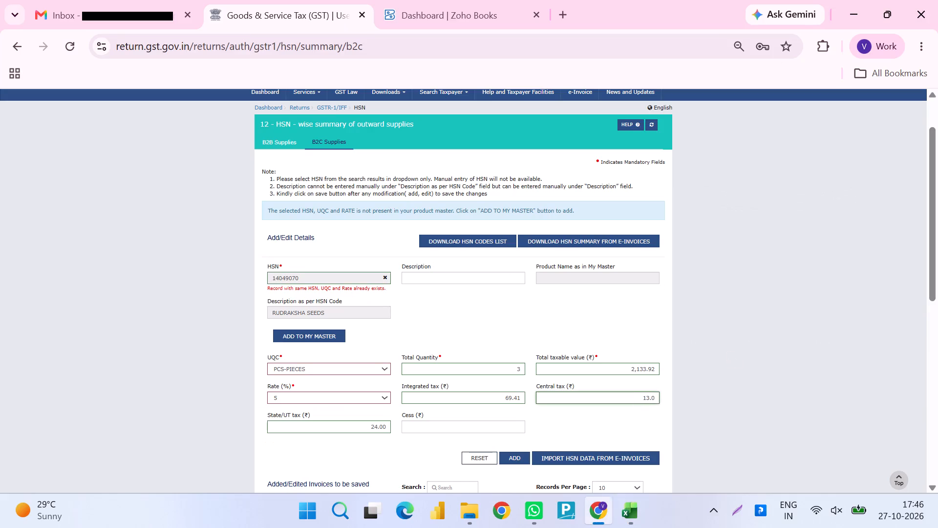
{"action": "key", "text": "7"}
{"action": "key", "text": "Tab"}
{"action": "type", "text": "13.07"}
{"action": "key", "text": "Tab"}
{"action": "key", "text": "Tab"}
{"action": "key", "text": "Tab"}
{"action": "key", "text": "Return"}
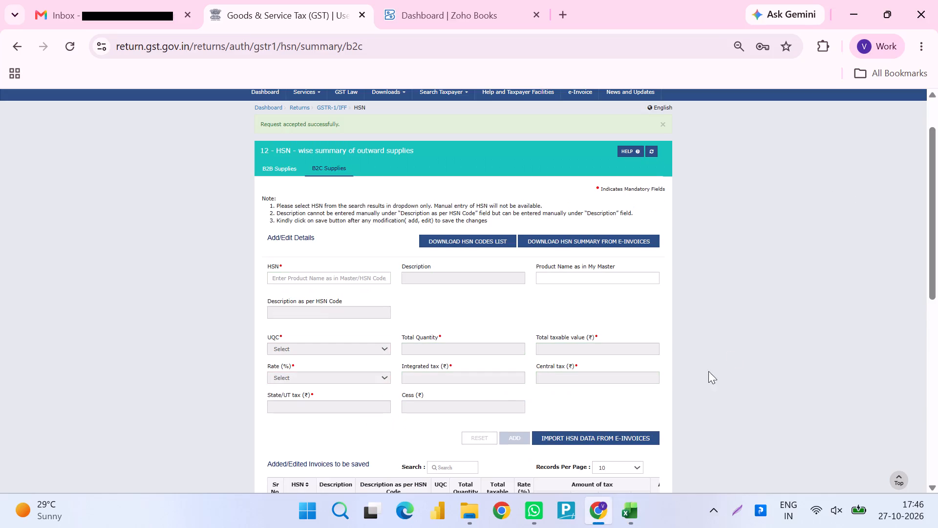
Shade row 62 of the workbook's B2C table, columns A to G, light blue.
{"action": "key", "text": "alt+Tab"}
{"action": "key", "text": "Left"}
{"action": "key", "text": "Left"}
{"action": "key", "text": "ctrl+shift+Right"}
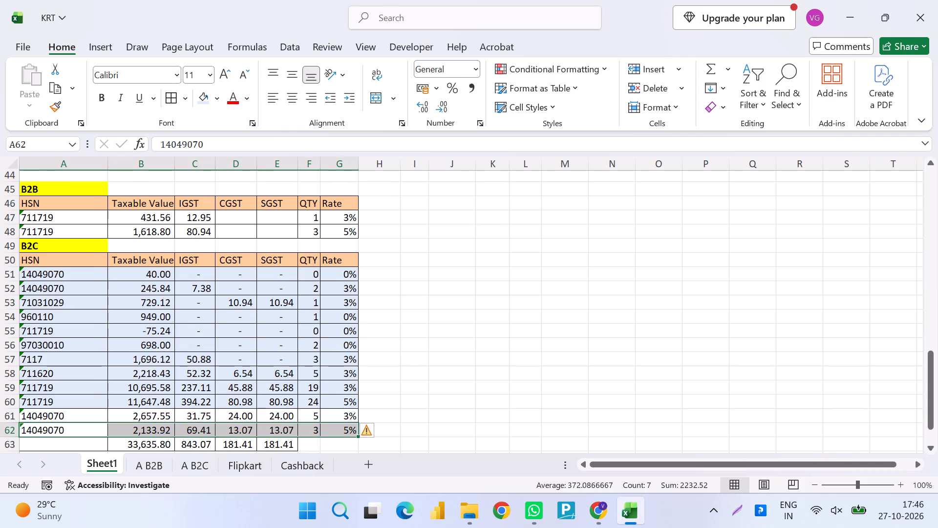
{"action": "left_click", "coordinate": [204, 100]}
In cell B64, below the B2C totals, add the taxable values of the two 3% HSN 14049070 rows with =B52+B61.
{"action": "key", "text": "Down"}
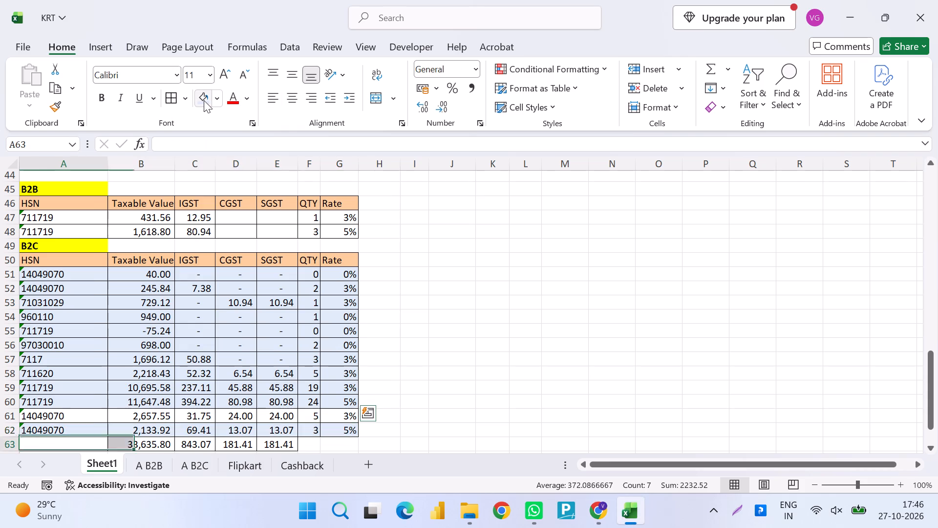
{"action": "key", "text": "Down"}
{"action": "key", "text": "Down"}
{"action": "key", "text": "Up"}
{"action": "key", "text": "Right"}
{"action": "key", "text": "equal"}
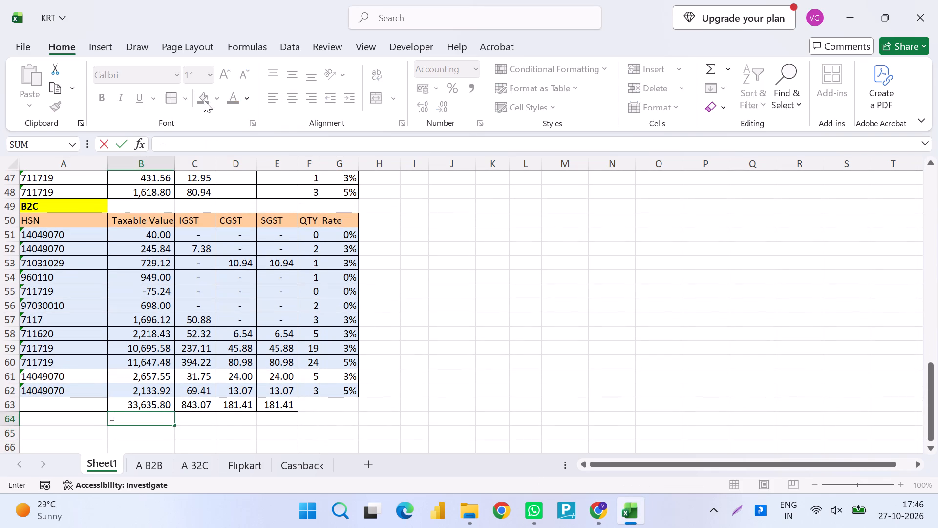
{"action": "key", "text": "ctrl+Up"}
{"action": "key", "text": "ctrl+Up"}
{"action": "key", "text": "Down"}
{"action": "key", "text": "Down"}
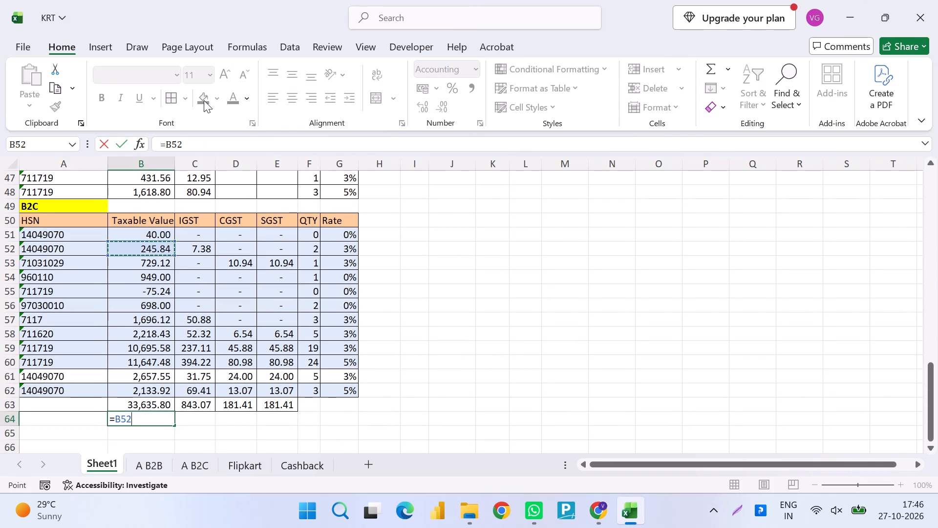
{"action": "key", "text": "shift+plus"}
{"action": "key", "text": "Up"}
{"action": "key", "text": "Up"}
{"action": "key", "text": "Up"}
{"action": "key", "text": "Return"}
Fill the B64 formula across to E64 for the IGST, CGST and SGST amounts.
{"action": "key", "text": "Up"}
{"action": "key", "text": "shift+Right"}
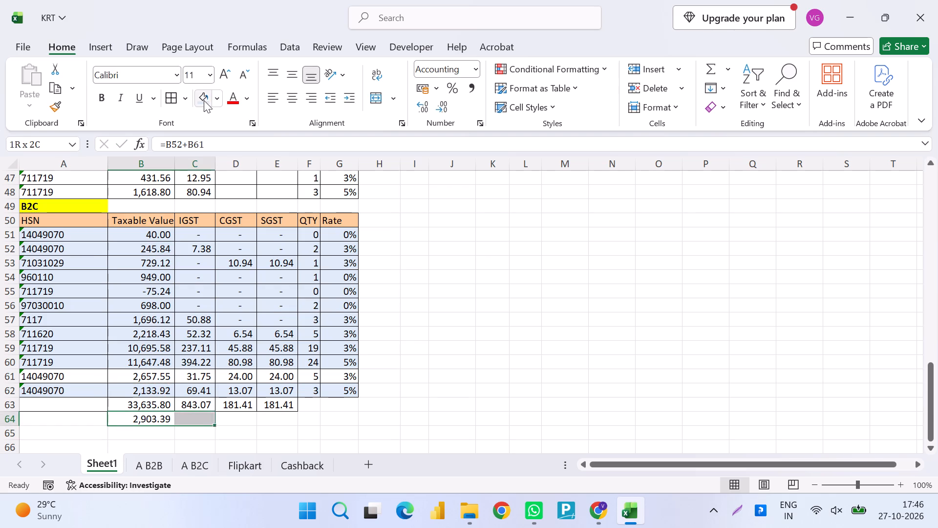
{"action": "key", "text": "shift+Right"}
{"action": "key", "text": "shift+Right"}
{"action": "key", "text": "ctrl+r"}
Copy the sums in B64:E64, paste them as values over B52:E52, and save the workbook.
{"action": "key", "text": "ctrl+c"}
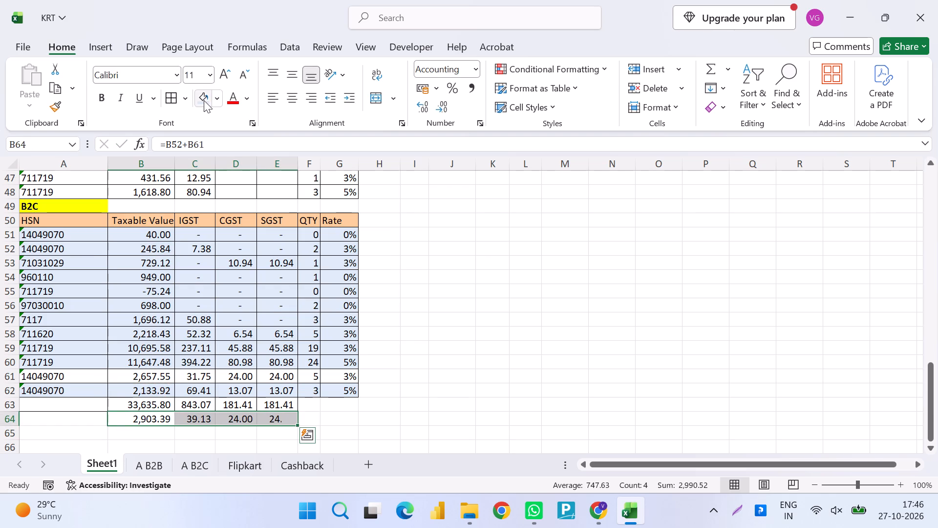
{"action": "key", "text": "ctrl+Up"}
{"action": "key", "text": "Down"}
{"action": "key", "text": "Down"}
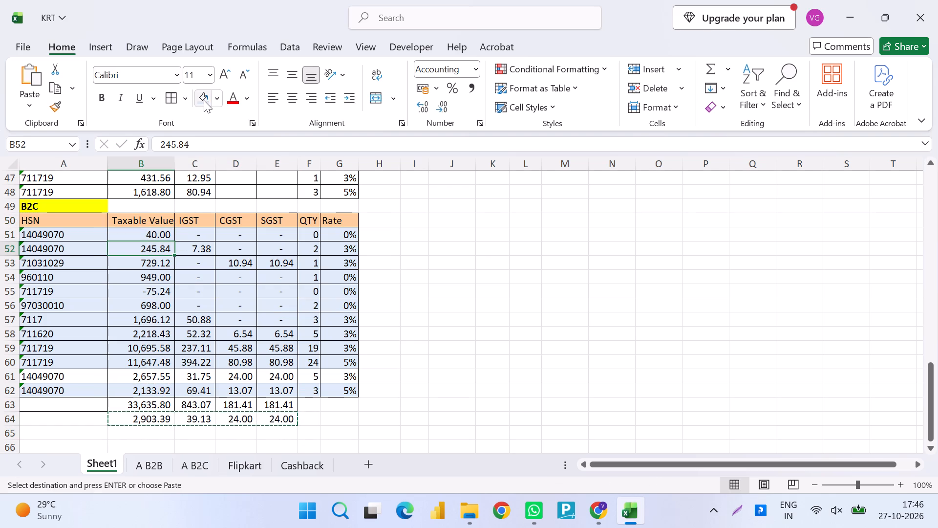
{"action": "key", "text": "ctrl+alt+v"}
{"action": "key", "text": "v"}
{"action": "key", "text": "Return"}
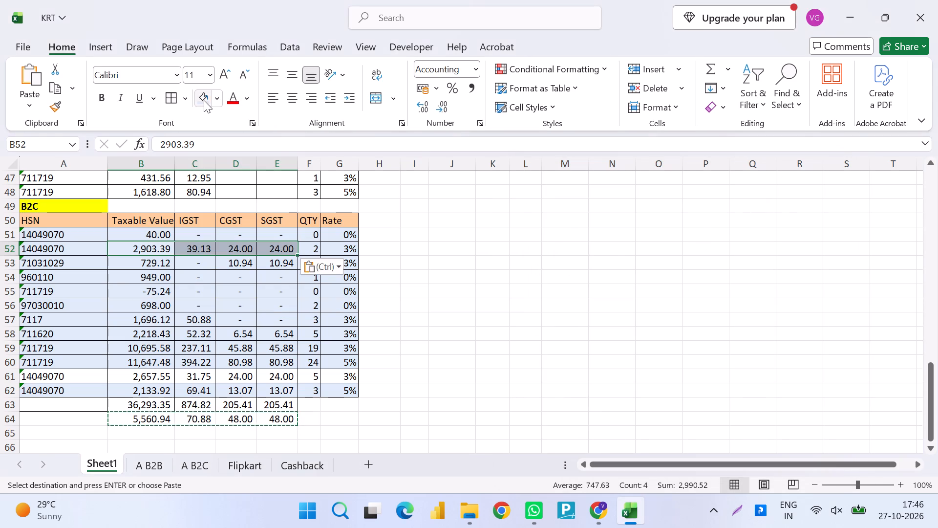
{"action": "key", "text": "ctrl+s"}
Clear the helper sums in B64:E64.
{"action": "key", "text": "ctrl+Down"}
{"action": "key", "text": "ctrl+shift+Right"}
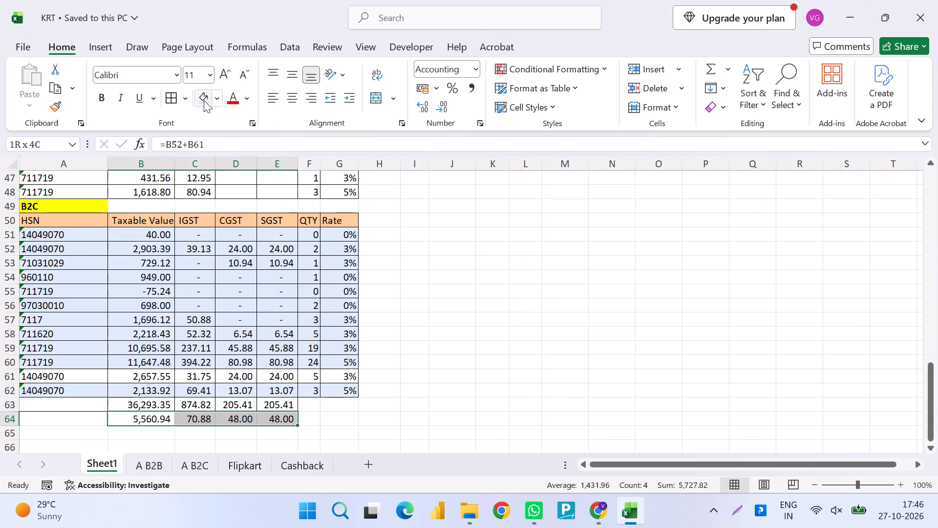
{"action": "key", "text": "Delete"}
Delete the merged HSN 14049070 row 61 from the B2C table and save the workbook.
{"action": "key", "text": "Up"}
{"action": "key", "text": "Up"}
{"action": "key", "text": "Up"}
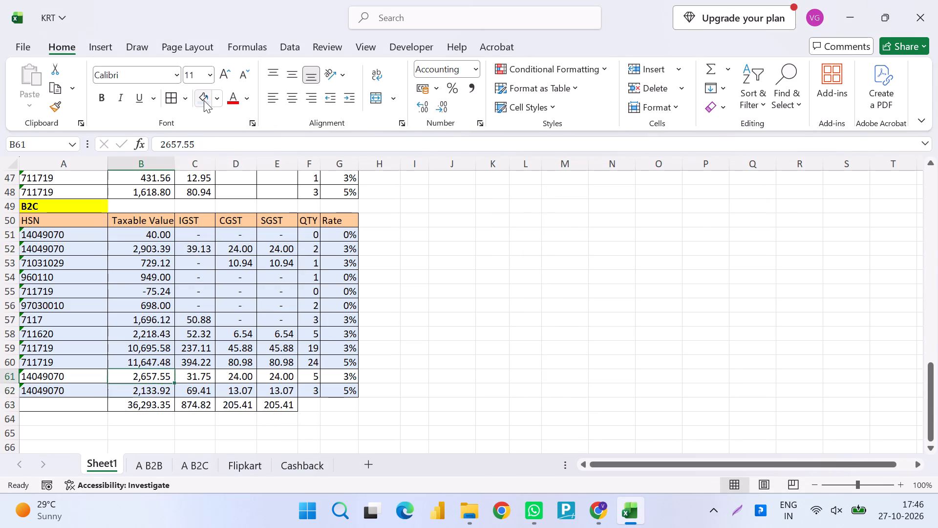
{"action": "key", "text": "shift+space"}
{"action": "key", "text": "ctrl+minus"}
{"action": "key", "text": "ctrl+s"}
Switch to the GST portal and save the added B2C supplies in table 12.
{"action": "key", "text": "Up"}
{"action": "key", "text": "Up"}
{"action": "key", "text": "Up"}
{"action": "key", "text": "Up"}
{"action": "key", "text": "Up"}
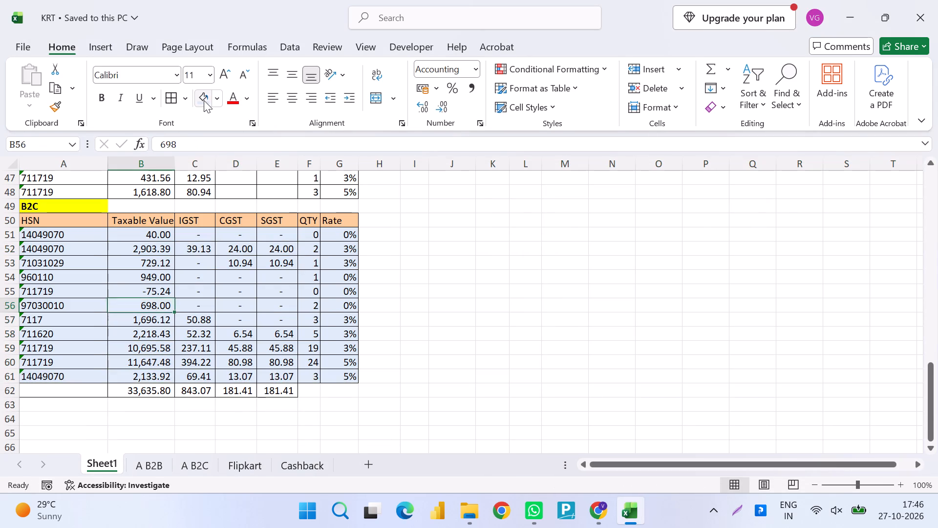
{"action": "key", "text": "Up"}
{"action": "key", "text": "Up"}
{"action": "key", "text": "Up"}
{"action": "key", "text": "Up"}
{"action": "key", "text": "alt+Tab"}
{"action": "scroll", "coordinate": [204, 100], "scroll_direction": "right", "scroll_amount": 2}
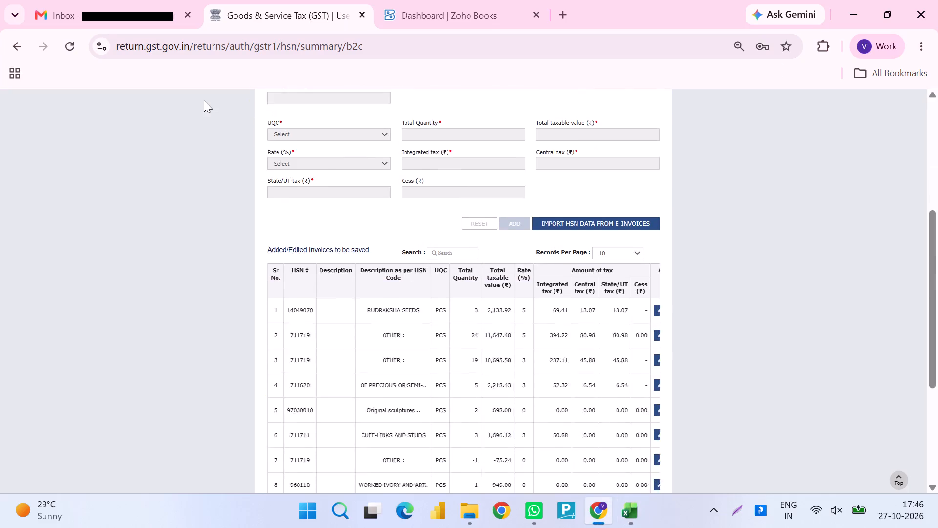
{"action": "scroll", "coordinate": [204, 100], "scroll_direction": "right", "scroll_amount": 8}
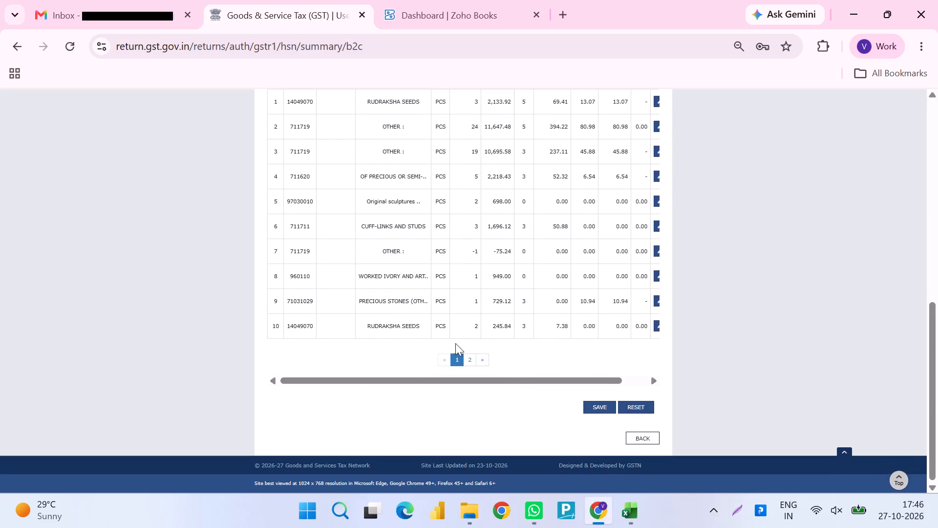
{"action": "left_click", "coordinate": [594, 405]}
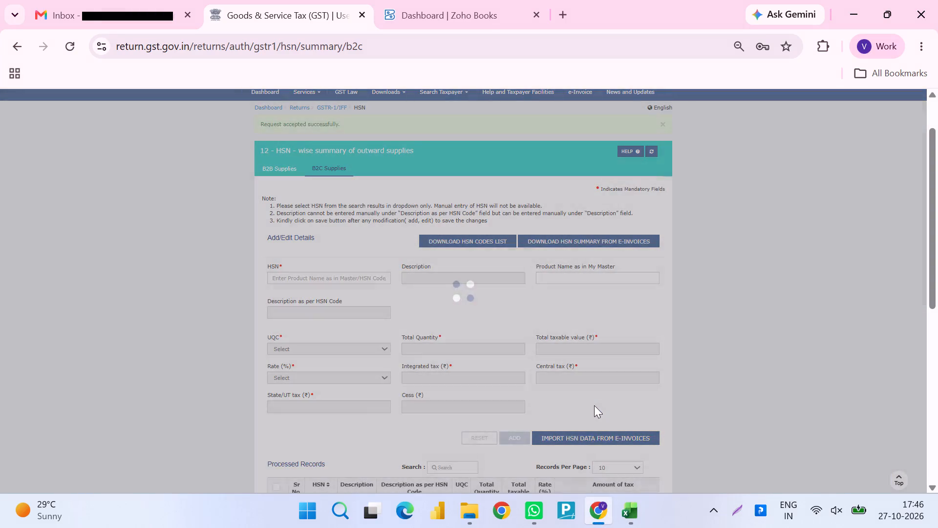
Compare the portal's processed B2C records with the workbook's B2C table.
{"action": "scroll", "coordinate": [594, 405], "scroll_direction": "down", "scroll_amount": 1}
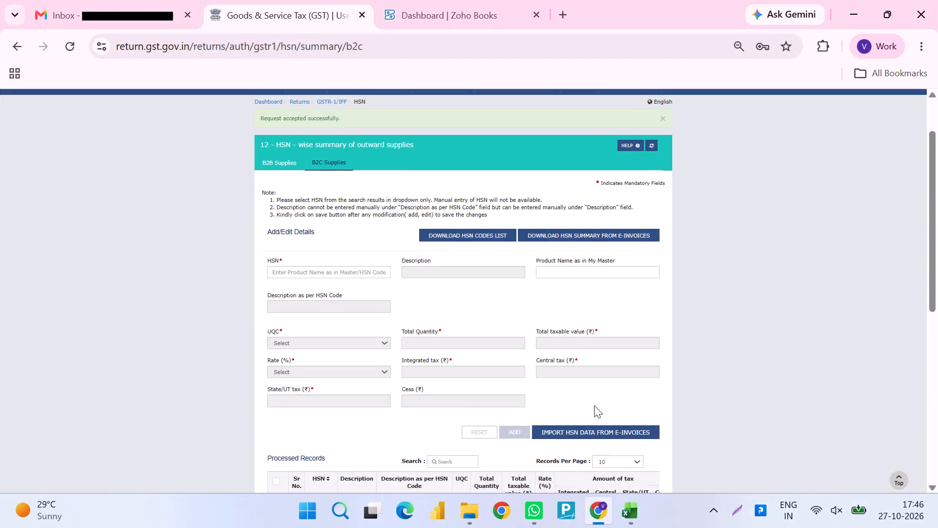
{"action": "scroll", "coordinate": [594, 405], "scroll_direction": "down", "scroll_amount": 1}
{"action": "key", "text": "alt+Tab"}
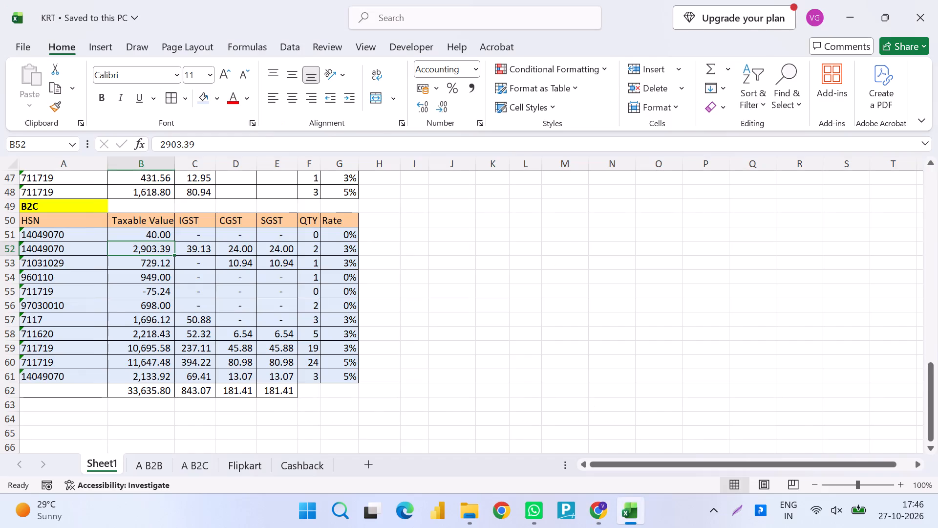
{"action": "key", "text": "alt+Tab"}
{"action": "key", "text": "alt+Tab"}
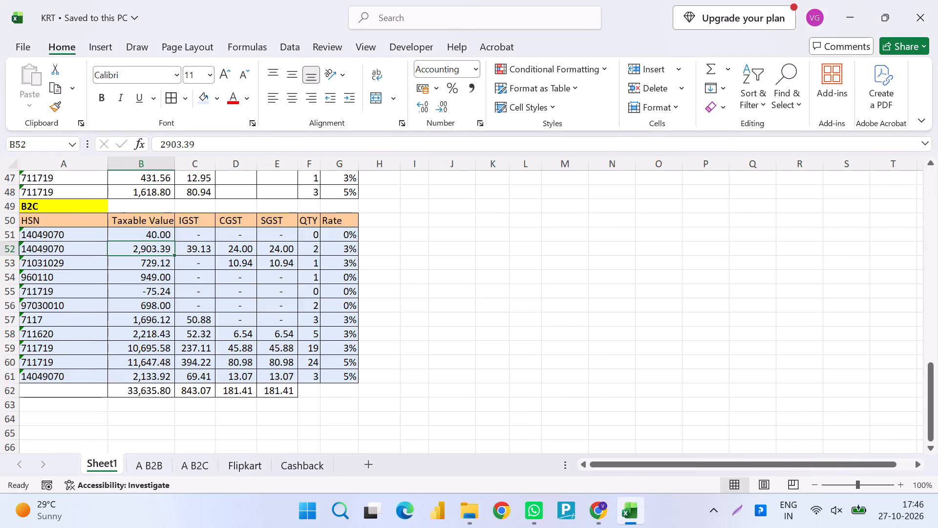
{"action": "key", "text": "alt+Tab"}
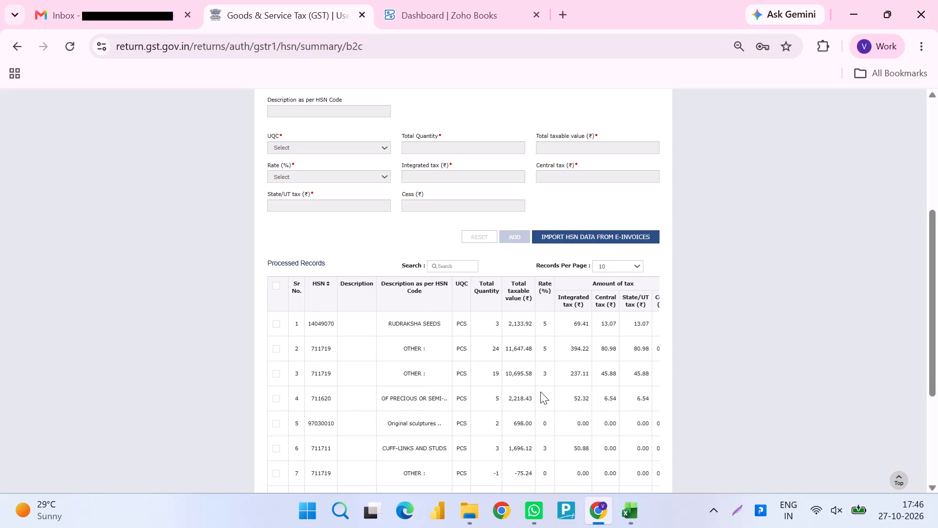
{"action": "scroll", "coordinate": [540, 392], "scroll_direction": "down", "scroll_amount": 4}
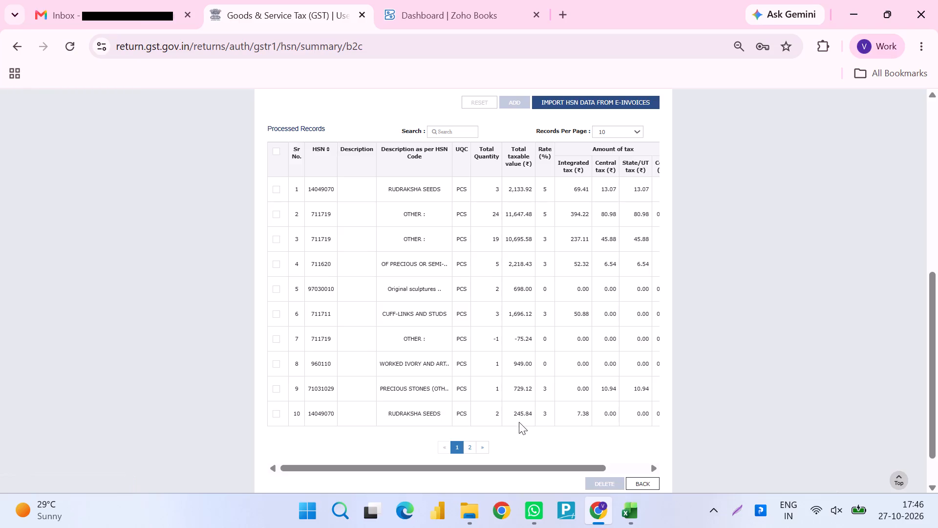
{"action": "key", "text": "alt+Tab"}
{"action": "key", "text": "alt+Tab"}
{"action": "key", "text": "alt+Tab"}
{"action": "key", "text": "alt+Tab"}
Open the processed B2C record for HSN 14049070 at 3% for editing.
{"action": "scroll", "coordinate": [537, 418], "scroll_direction": "left", "scroll_amount": 8}
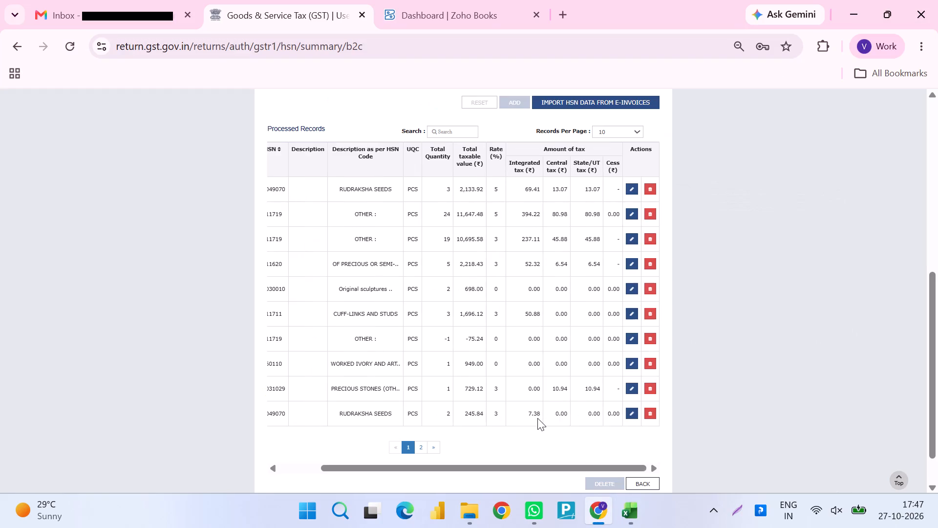
{"action": "left_click", "coordinate": [629, 412]}
{"action": "scroll", "coordinate": [355, 332], "scroll_direction": "down", "scroll_amount": 1}
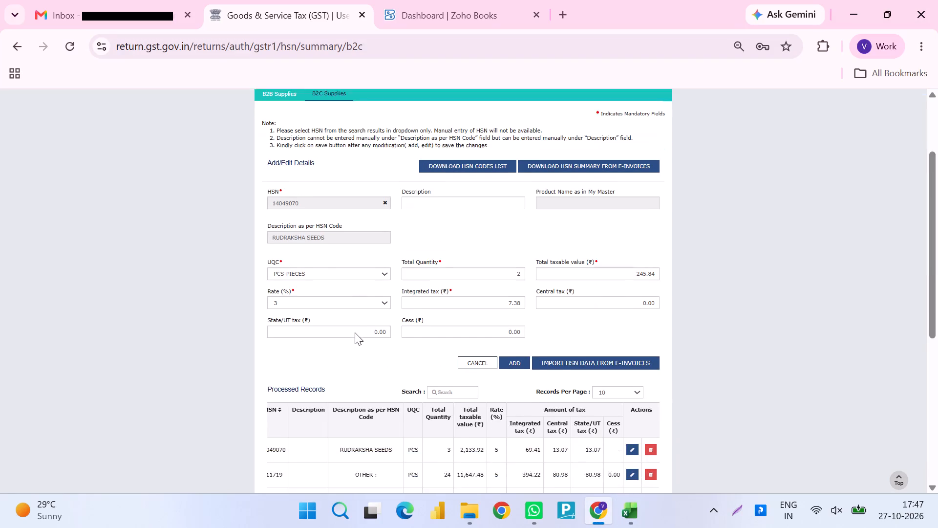
{"action": "scroll", "coordinate": [355, 332], "scroll_direction": "down", "scroll_amount": 1}
{"action": "left_click", "coordinate": [600, 255]}
Undo the deletion of workbook row 61 to check its quantity, and redo the deletion.
{"action": "key", "text": "alt+Tab"}
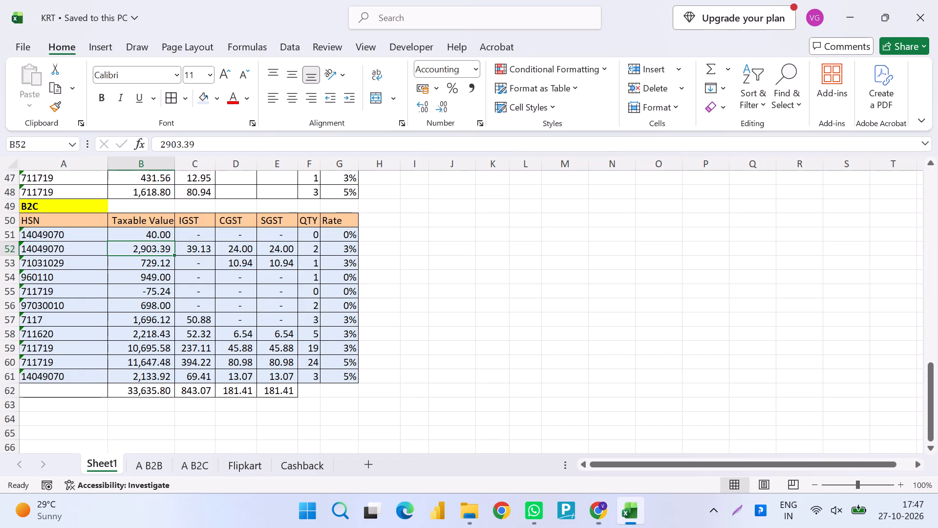
{"action": "key", "text": "Right"}
{"action": "key", "text": "Right"}
{"action": "key", "text": "Right"}
{"action": "key", "text": "Right"}
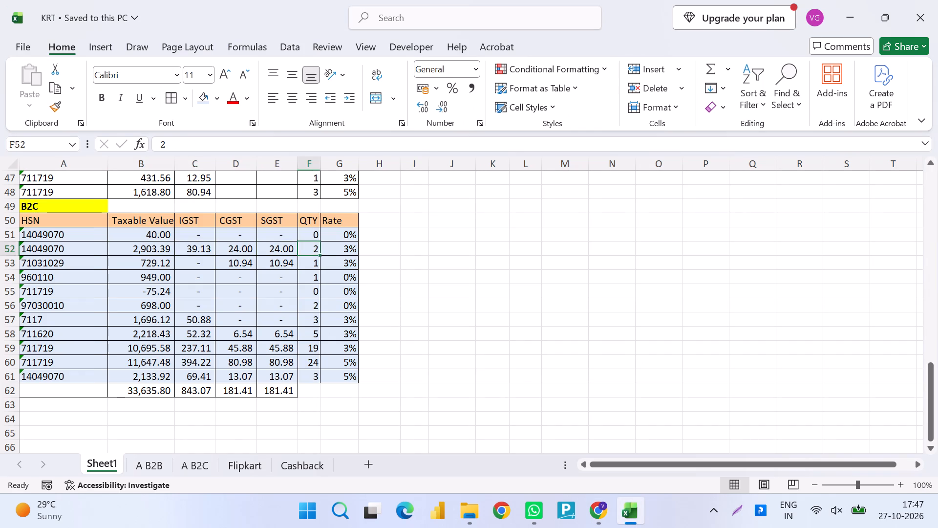
{"action": "key", "text": "ctrl+z"}
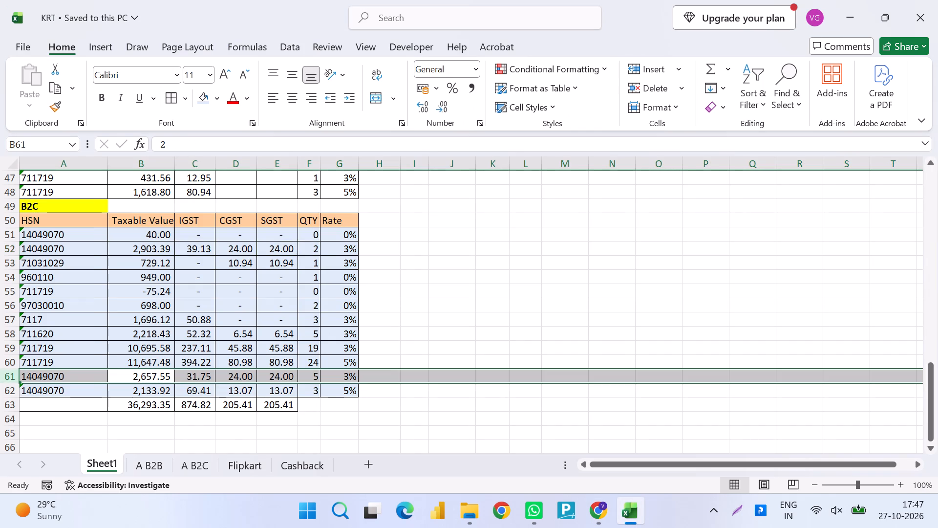
{"action": "key", "text": "ctrl+y"}
Set the quantity of the HSN 14049070 row at 3% to 7 in cell F52 of the B2C table.
{"action": "key", "text": "Up"}
{"action": "key", "text": "Up"}
{"action": "key", "text": "Up"}
{"action": "key", "text": "Up"}
{"action": "key", "text": "Up"}
{"action": "key", "text": "Right"}
{"action": "key", "text": "Right"}
{"action": "key", "text": "Up"}
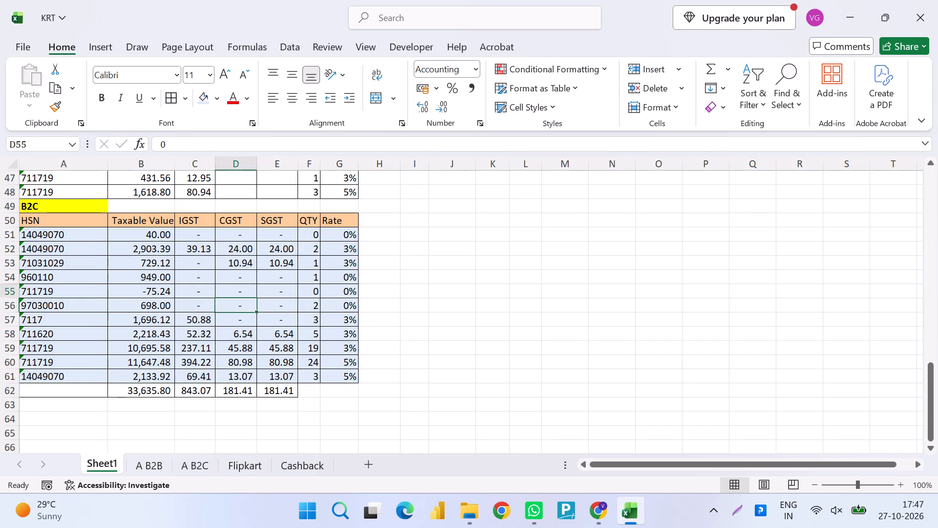
{"action": "key", "text": "Up"}
{"action": "key", "text": "Right"}
{"action": "key", "text": "Up"}
{"action": "key", "text": "Right"}
{"action": "key", "text": "Up"}
{"action": "key", "text": "7"}
{"action": "key", "text": "Tab"}
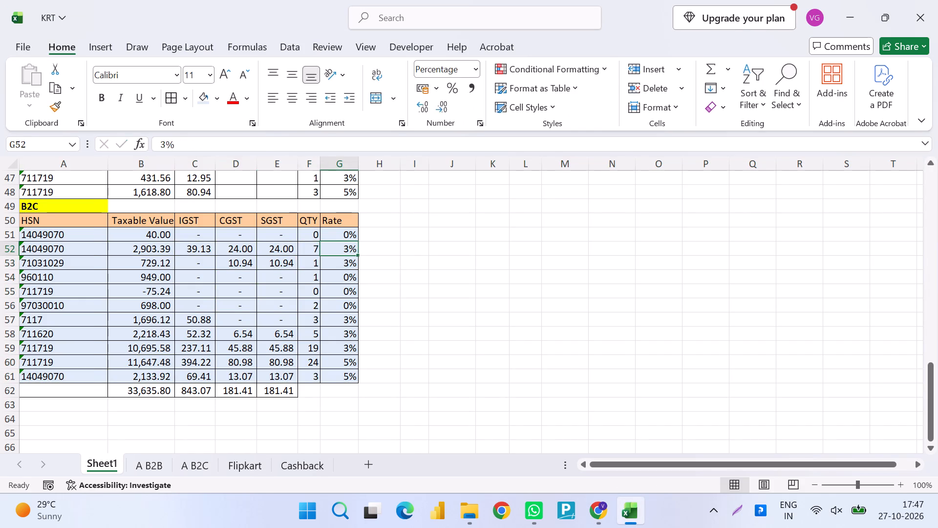
Set the total quantity of the open HSN 14049070 portal record to 7.
{"action": "key", "text": "alt+Tab"}
{"action": "key", "text": "shift+Tab"}
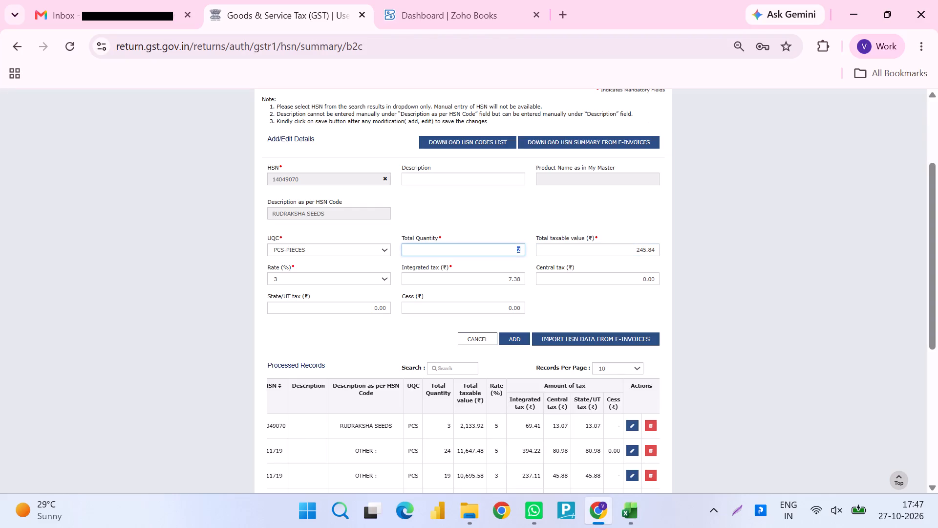
{"action": "key", "text": "7"}
{"action": "key", "text": "Tab"}
Check row 52's taxable value in the workbook and enter 2903.29 as the portal record's total taxable value.
{"action": "key", "text": "alt+Tab"}
{"action": "key", "text": "Left"}
{"action": "key", "text": "Left"}
{"action": "key", "text": "Left"}
{"action": "key", "text": "Left"}
{"action": "key", "text": "Left"}
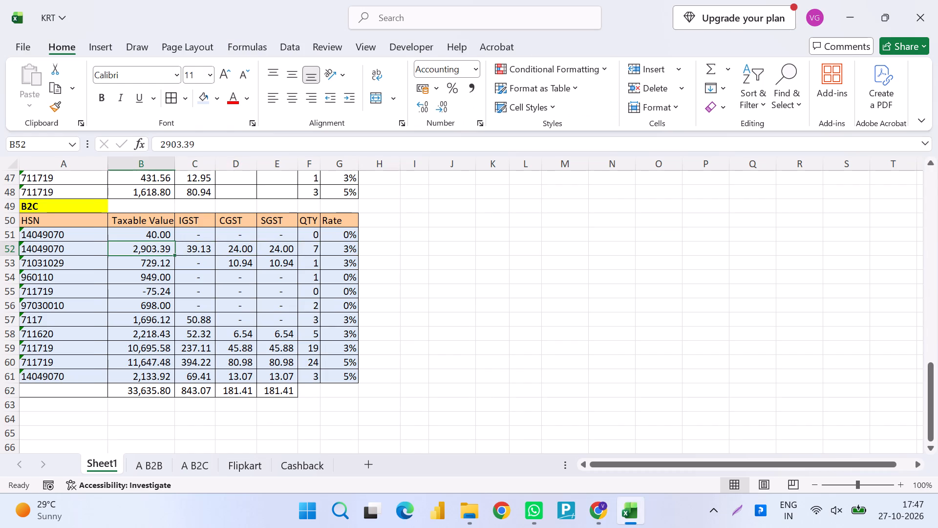
{"action": "key", "text": "alt+Tab"}
{"action": "type", "text": "2903/"}
{"action": "key", "text": "BackSpace"}
{"action": "type", "text": ".29"}
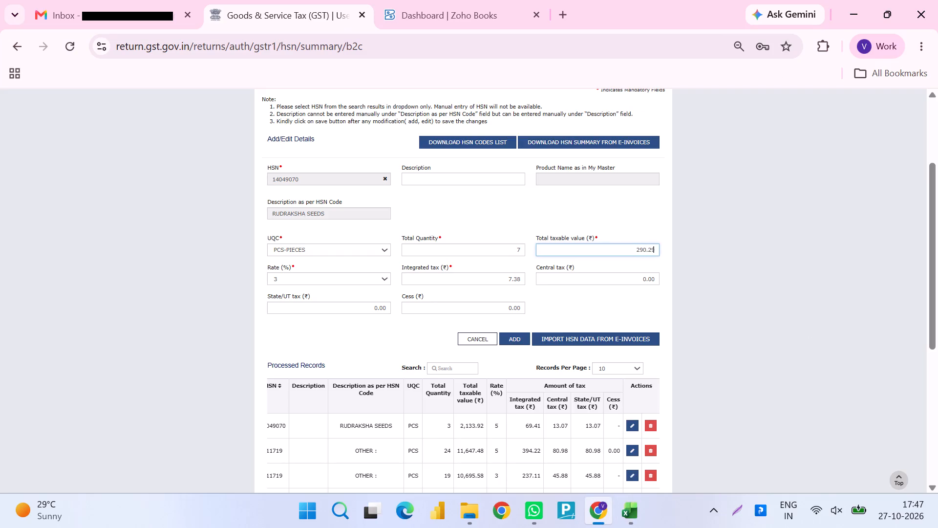
{"action": "key", "text": "Tab"}
{"action": "key", "text": "shift+Tab"}
{"action": "type", "text": "2903.29"}
{"action": "key", "text": "Tab"}
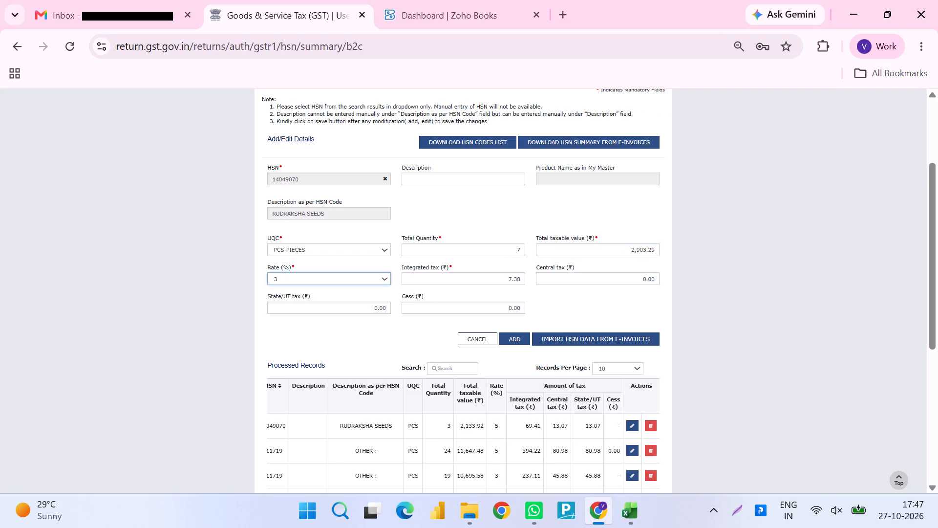
Keep the 3% rate and set the HSN 14049070 record's integrated tax to 39.13, following cell C52.
{"action": "key", "text": "Tab"}
{"action": "key", "text": "alt+Tab"}
{"action": "key", "text": "Right"}
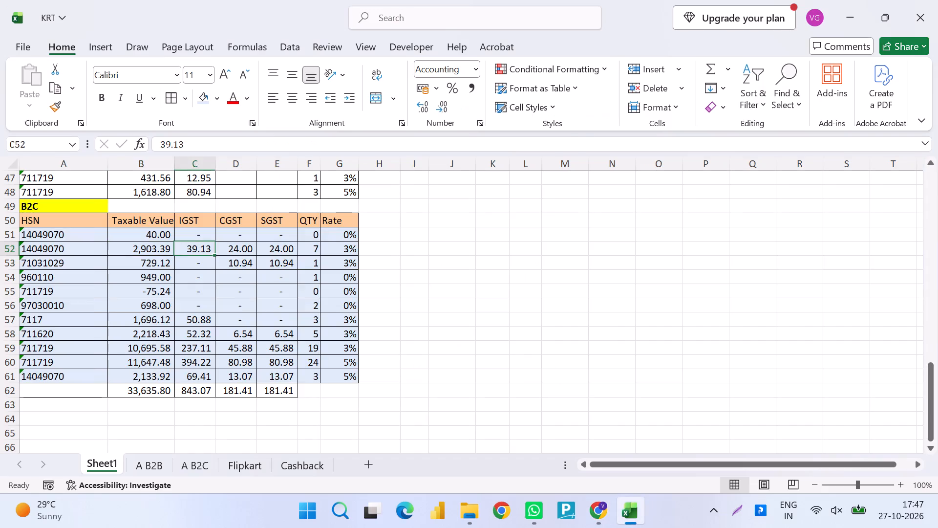
{"action": "key", "text": "alt+Tab"}
{"action": "type", "text": "39.13"}
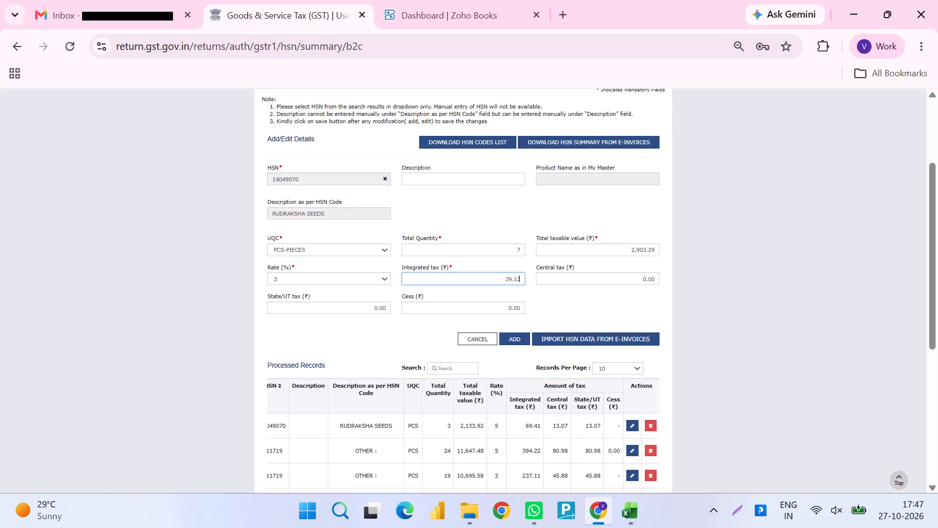
{"action": "key", "text": "Tab"}
Set central tax and State/UT tax to 24 each, and add the edited HSN 14049070 record.
{"action": "key", "text": "alt+Tab"}
{"action": "key", "text": "alt+Tab"}
{"action": "type", "text": "24"}
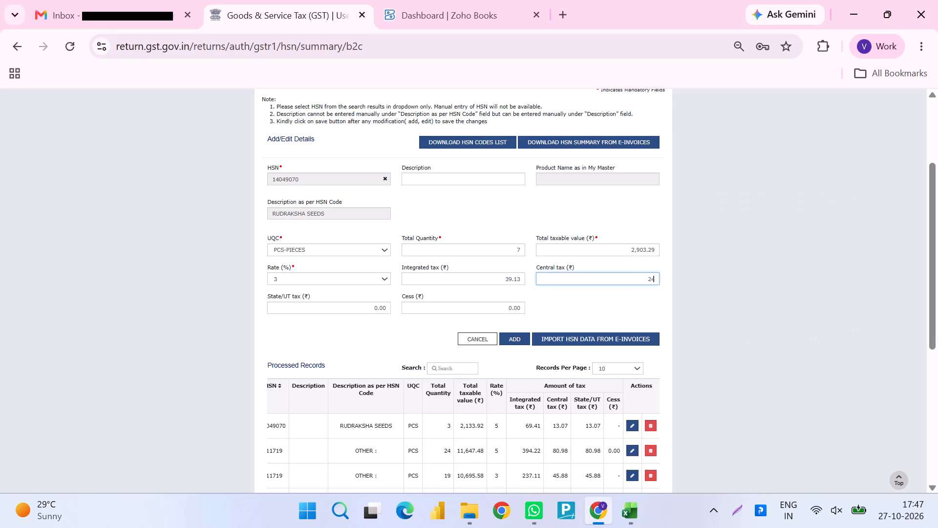
{"action": "key", "text": "Tab"}
{"action": "type", "text": "24"}
{"action": "key", "text": "Tab"}
{"action": "key", "text": "Tab"}
{"action": "key", "text": "Tab"}
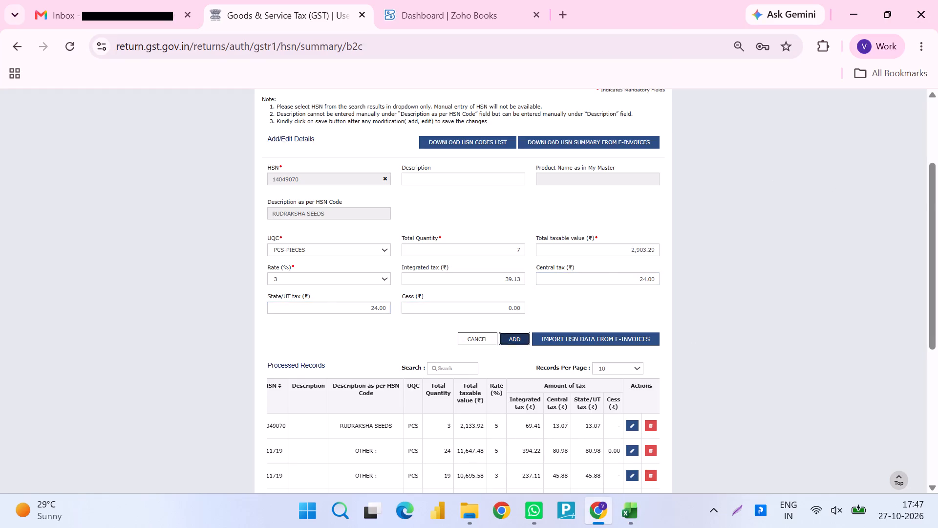
{"action": "key", "text": "Return"}
{"action": "scroll", "coordinate": [600, 255], "scroll_direction": "down", "scroll_amount": 7}
{"action": "scroll", "coordinate": [639, 218], "scroll_direction": "up", "scroll_amount": 1}
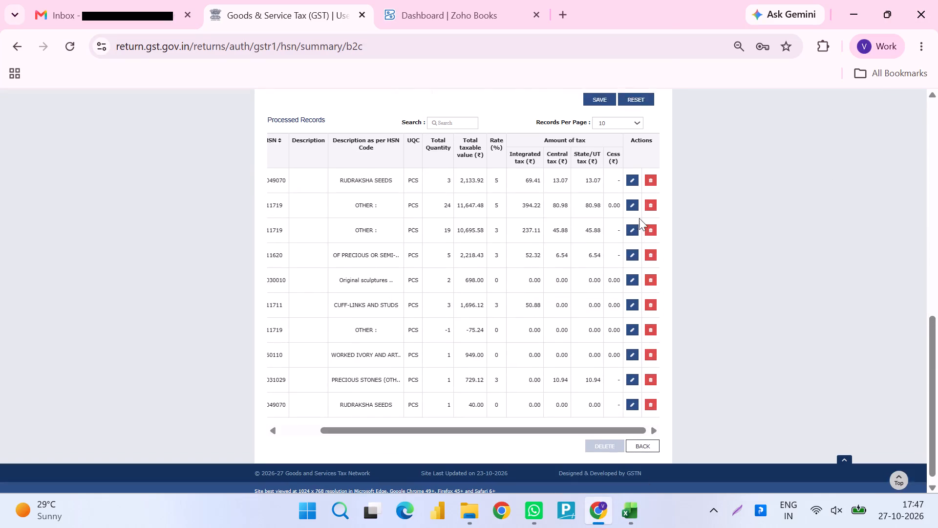
Save the pending B2C HSN records in table 12 and return to the GSTR-1 overview.
{"action": "scroll", "coordinate": [639, 218], "scroll_direction": "up", "scroll_amount": 1}
{"action": "left_click", "coordinate": [602, 161]}
{"action": "left_click", "coordinate": [601, 167]}
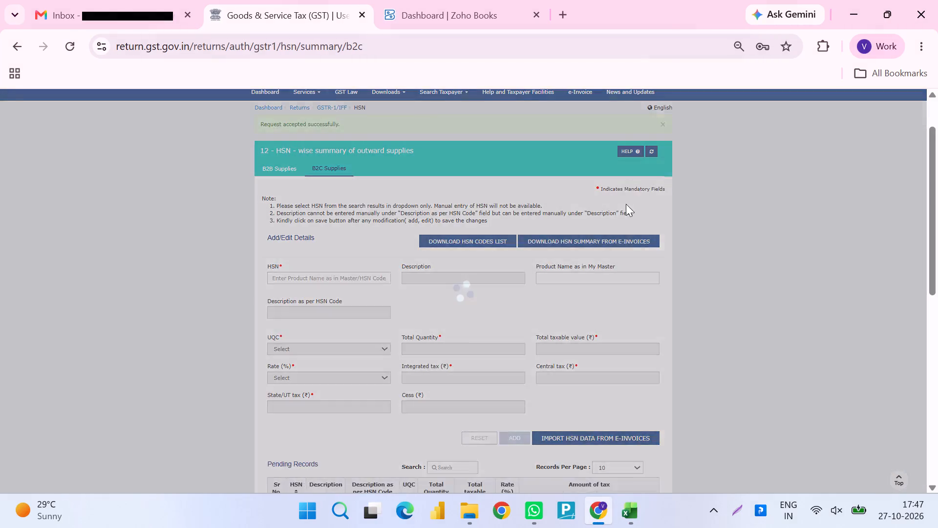
{"action": "scroll", "coordinate": [653, 242], "scroll_direction": "down", "scroll_amount": 8}
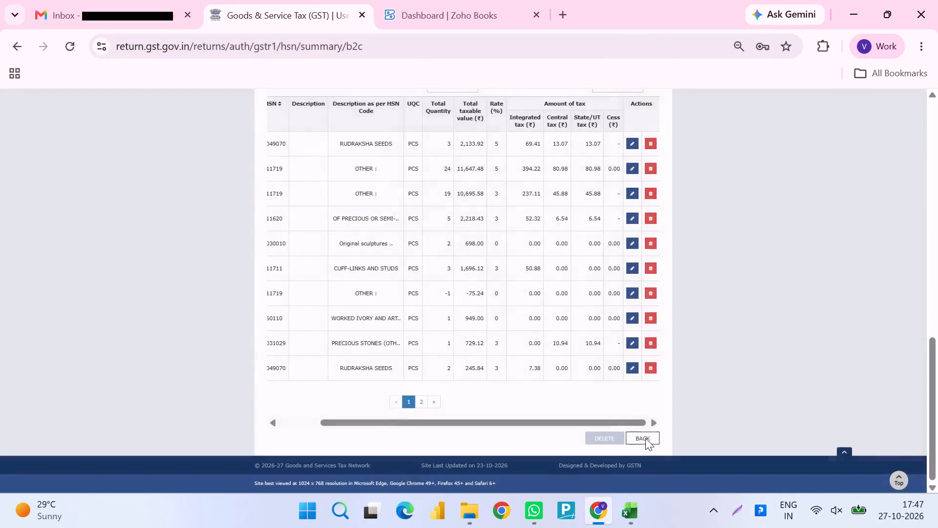
{"action": "left_click", "coordinate": [645, 438]}
{"action": "scroll", "coordinate": [645, 438], "scroll_direction": "down", "scroll_amount": 1}
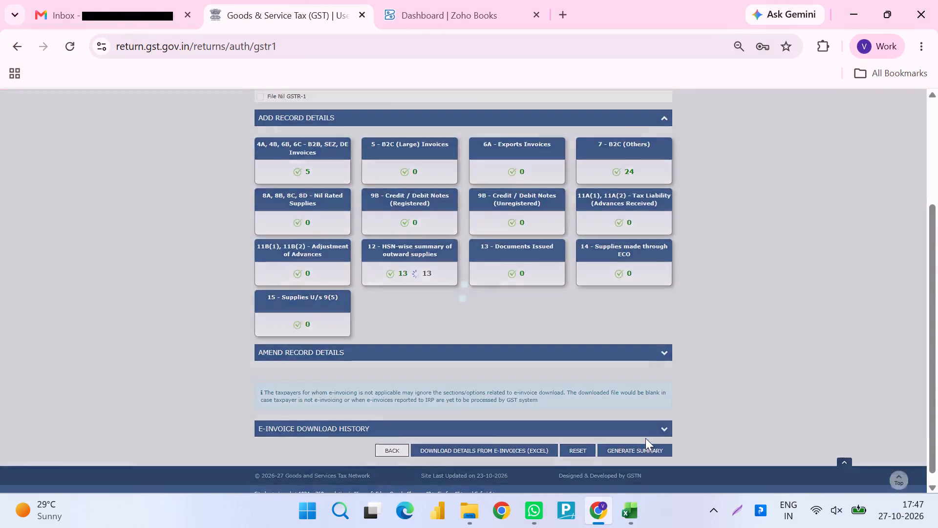
{"action": "scroll", "coordinate": [645, 438], "scroll_direction": "down", "scroll_amount": 1}
Switch to the KRT workbook in Excel, count the B2C table's HSN entries in A51:A61, and save the file.
{"action": "key", "text": "alt+Tab"}
{"action": "key", "text": "ctrl+s"}
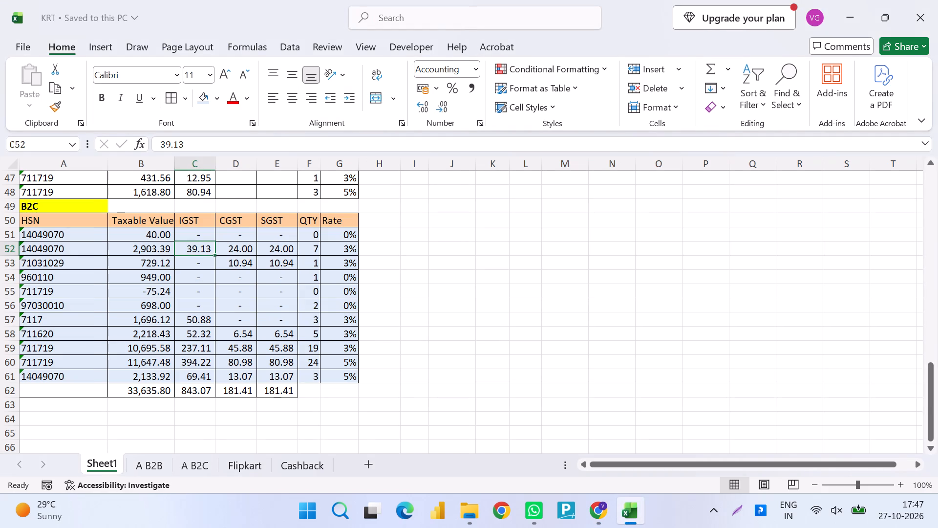
{"action": "left_click", "coordinate": [82, 238]}
{"action": "key", "text": "ctrl+shift+Down"}
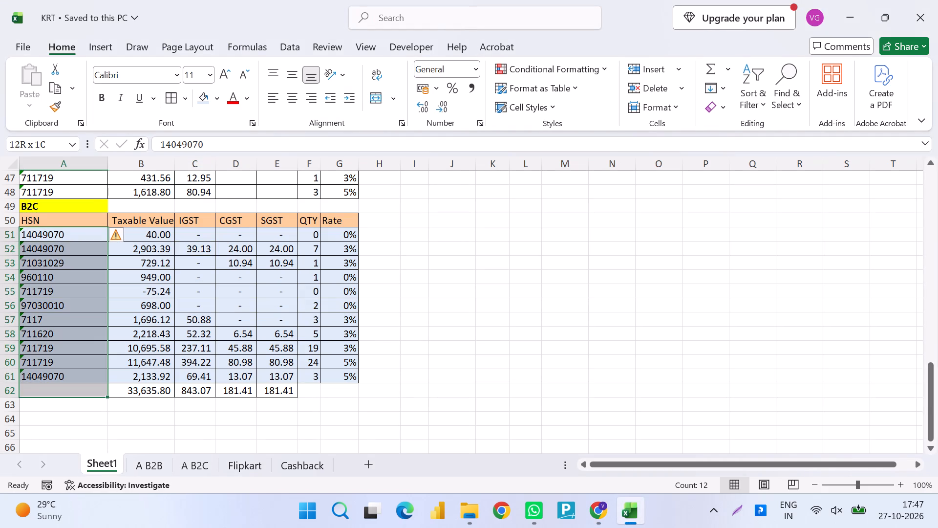
{"action": "key", "text": "shift+Up"}
{"action": "scroll", "coordinate": [82, 238], "scroll_direction": "up", "scroll_amount": 1}
{"action": "key", "text": "ctrl+s"}
{"action": "key", "text": "ctrl+s"}
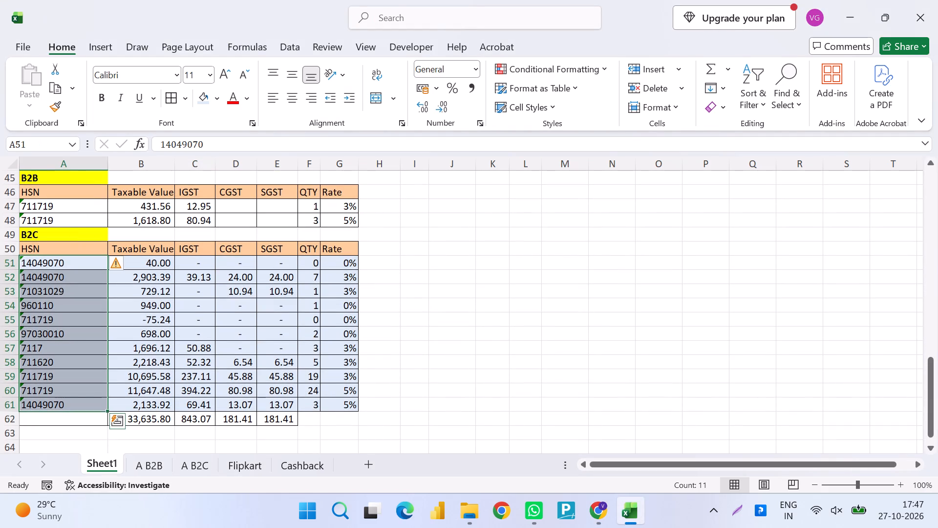
{"action": "key", "text": "ctrl+s"}
{"action": "key", "text": "ctrl+s"}
Switch to the GST portal in Chrome, examine table 12's processed B2B records, and return to the GSTR-1 overview.
{"action": "key", "text": "alt+Tab"}
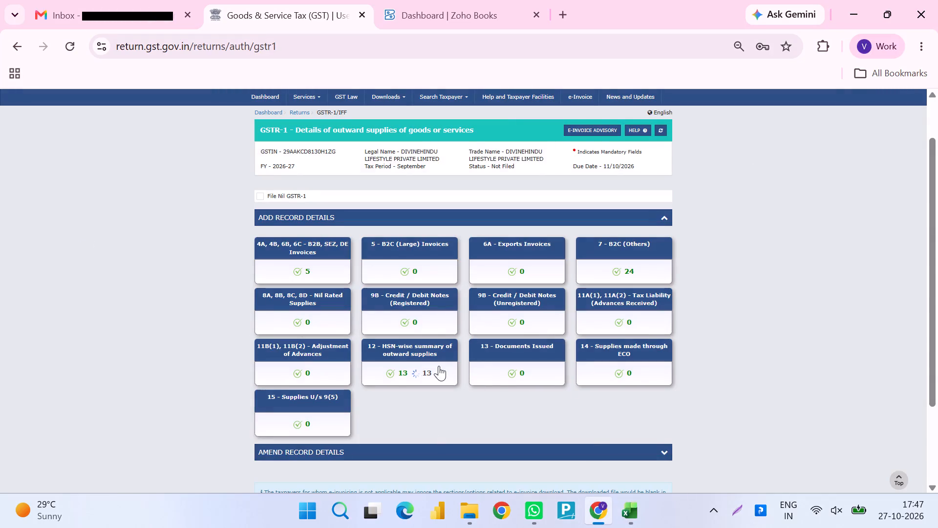
{"action": "left_click", "coordinate": [412, 358]}
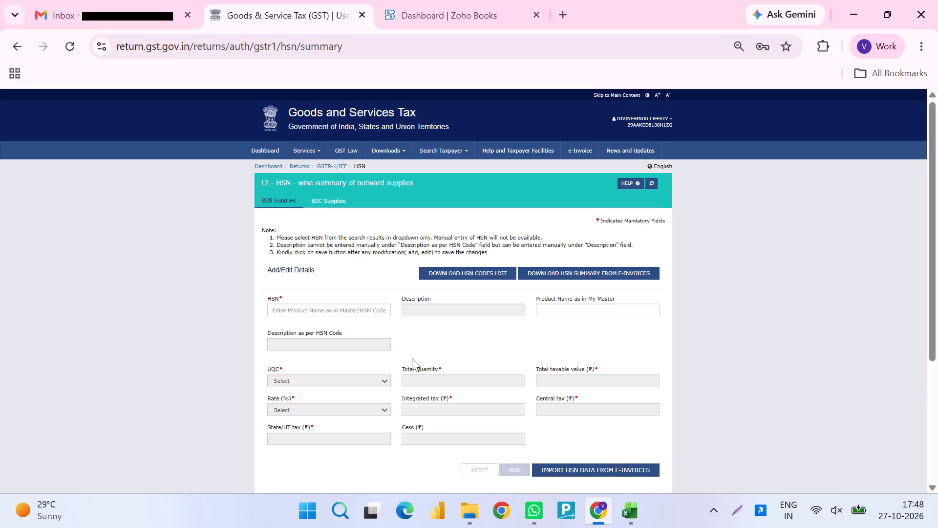
{"action": "scroll", "coordinate": [638, 352], "scroll_direction": "down", "scroll_amount": 7}
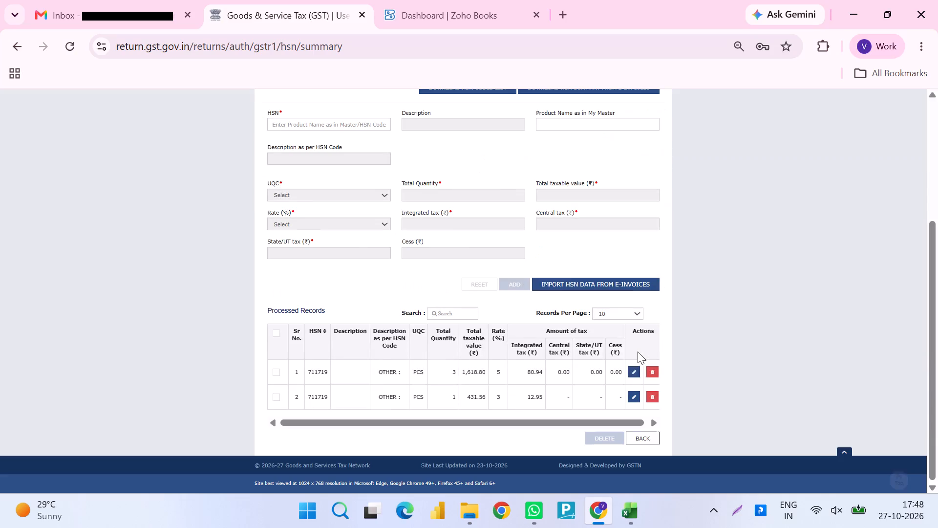
{"action": "left_click", "coordinate": [650, 438]}
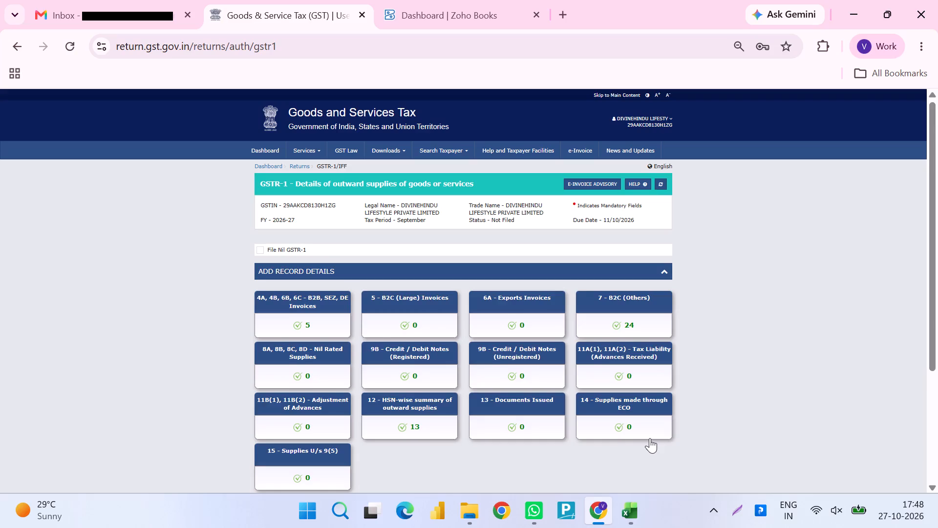
{"action": "scroll", "coordinate": [650, 438], "scroll_direction": "down", "scroll_amount": 6}
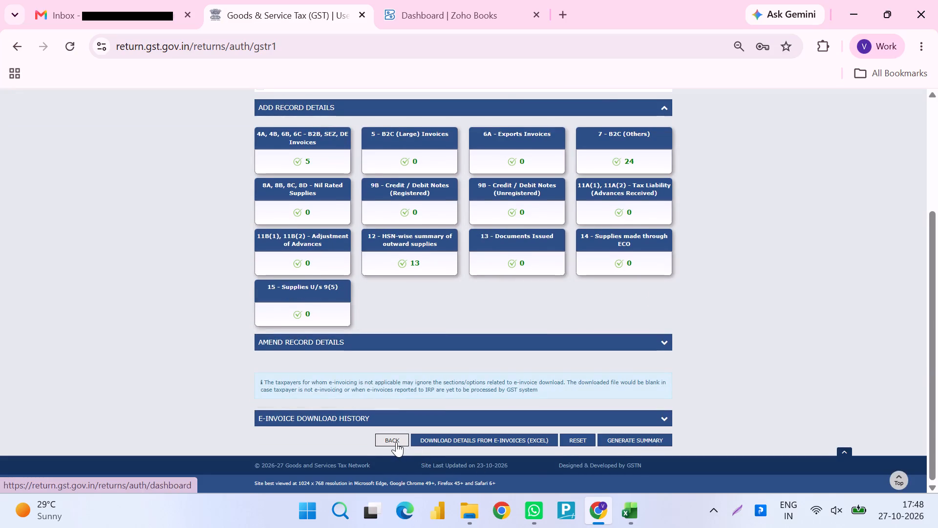
Switch back to Excel and save the KRT workbook again.
{"action": "key", "text": "alt+Tab"}
{"action": "key", "text": "ctrl+s"}
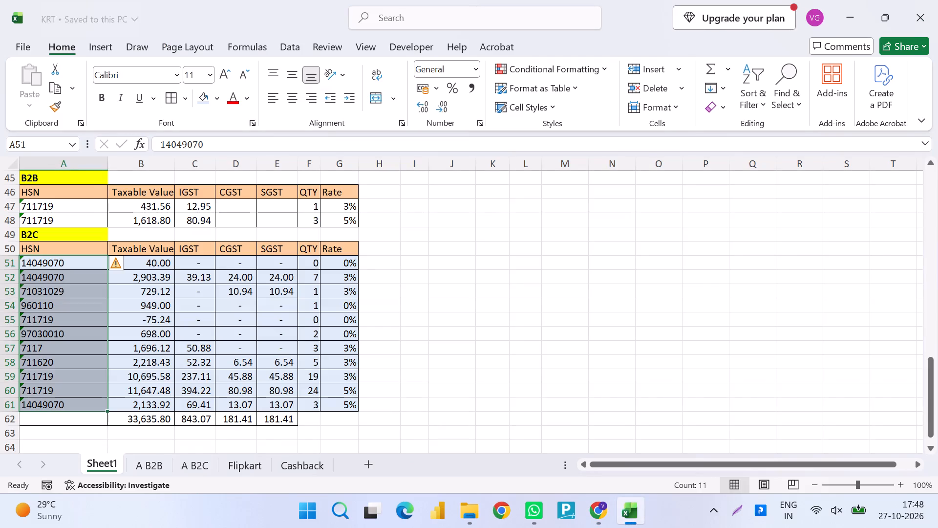
{"action": "key", "text": "ctrl+s"}
{"action": "key", "text": "ctrl+s"}
{"action": "key", "text": "ctrl+s"}
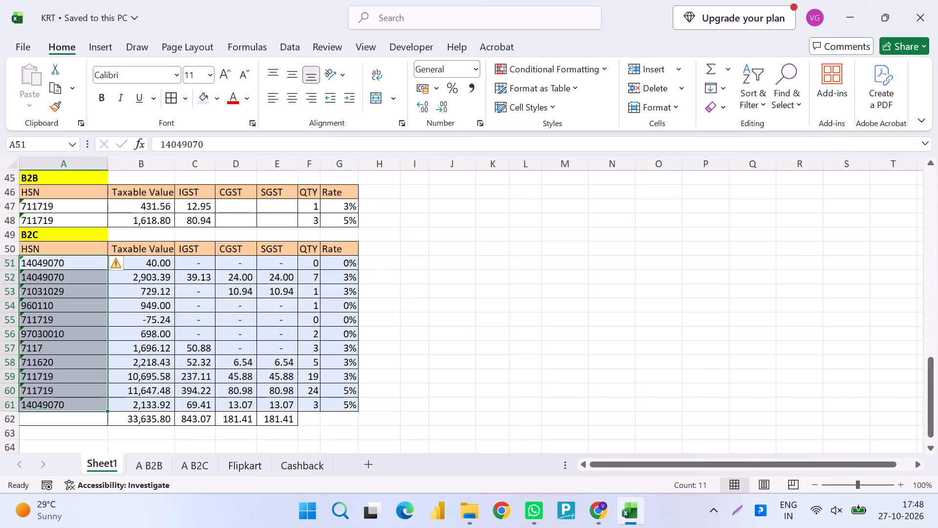
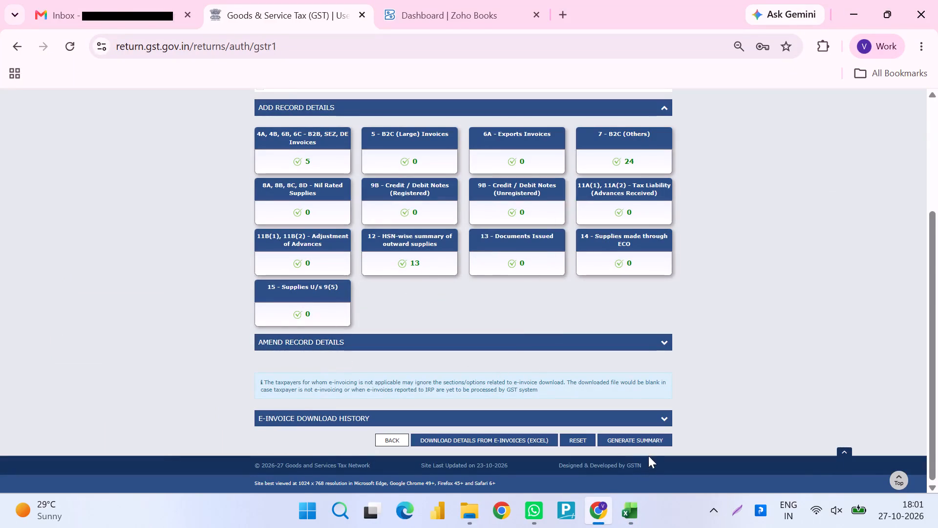
Leave the September GSTR-1 overview and go to the File Returns page.
{"action": "scroll", "coordinate": [532, 237], "scroll_direction": "right", "scroll_amount": 12}
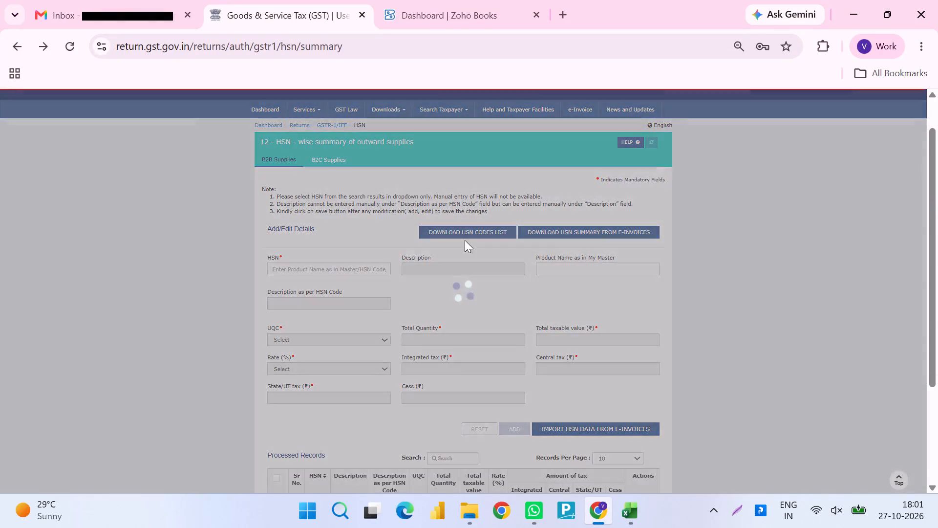
{"action": "scroll", "coordinate": [443, 241], "scroll_direction": "right", "scroll_amount": 10}
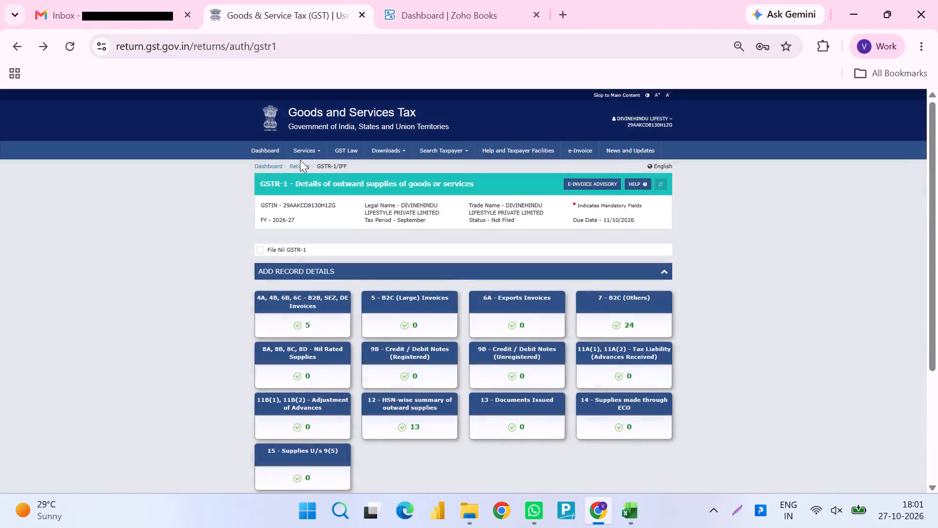
{"action": "triple_click", "coordinate": [300, 162]}
{"action": "triple_click", "coordinate": [300, 162]}
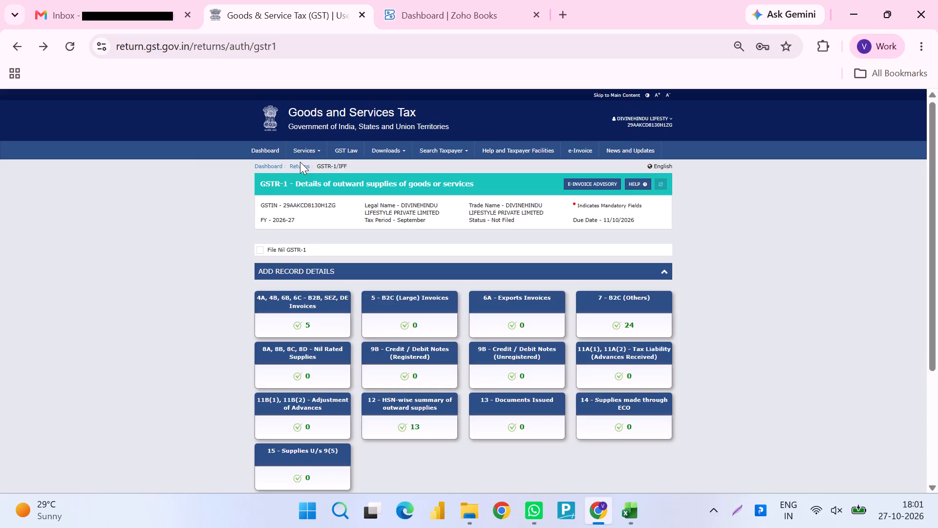
{"action": "left_click", "coordinate": [301, 162]}
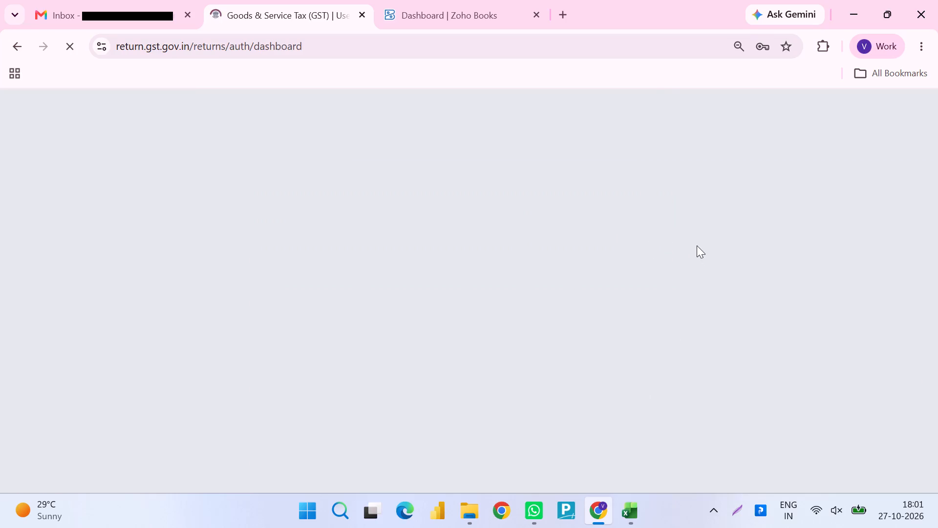
Search for the returns of Quarter 2 (Jul - Sep), period August.
{"action": "left_click", "coordinate": [431, 230]}
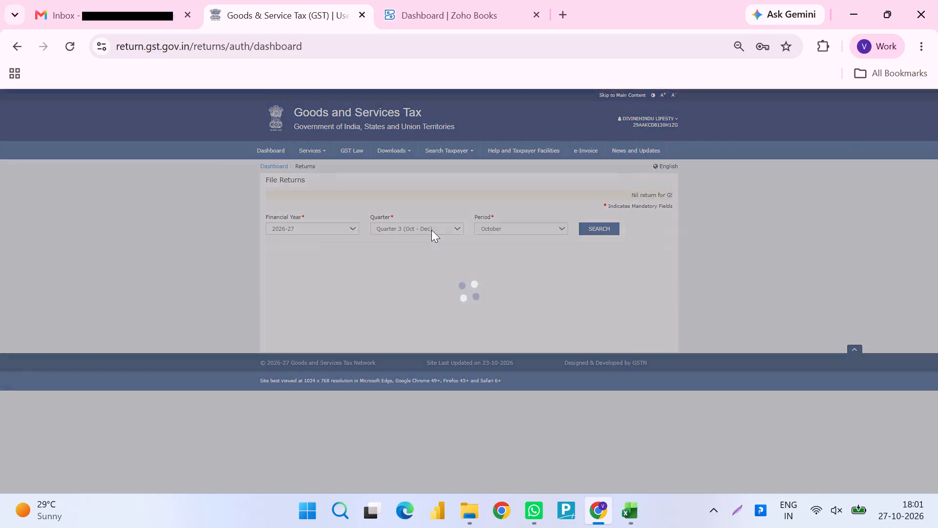
{"action": "left_click", "coordinate": [431, 230]}
{"action": "left_click", "coordinate": [431, 230]}
{"action": "key", "text": "Up"}
{"action": "key", "text": "Up"}
{"action": "key", "text": "Down"}
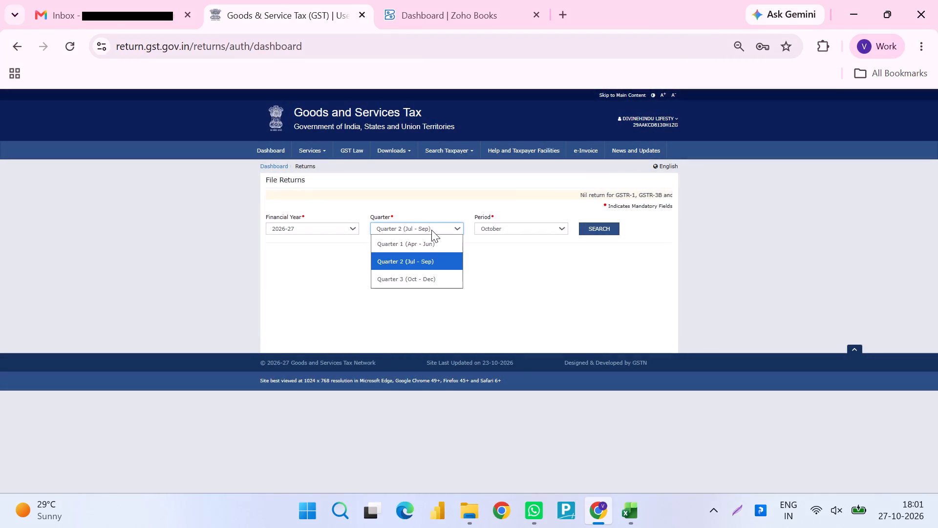
{"action": "key", "text": "Return"}
{"action": "key", "text": "Tab"}
{"action": "key", "text": "Up"}
{"action": "key", "text": "Tab"}
{"action": "key", "text": "Return"}
Open August's GSTR-1 and examine the documents listed in table 13, Documents Issued.
{"action": "scroll", "coordinate": [431, 230], "scroll_direction": "down", "scroll_amount": 4}
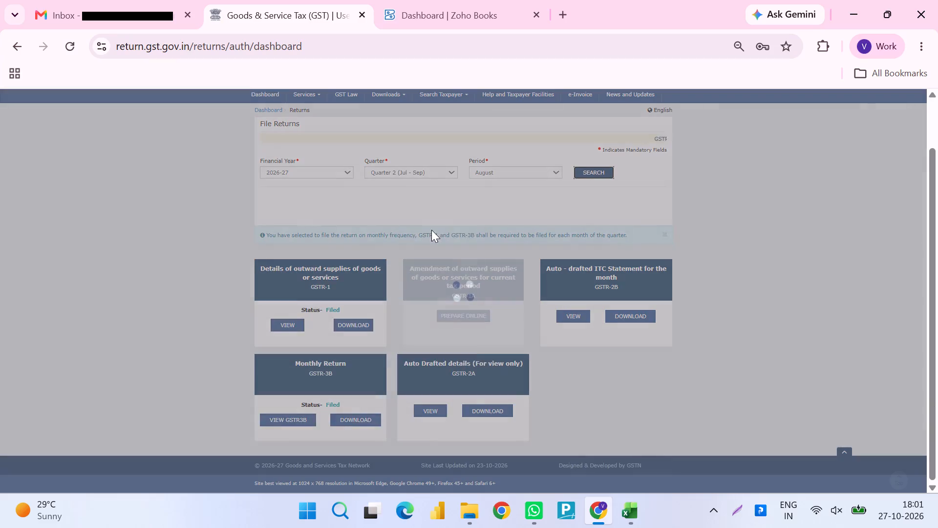
{"action": "scroll", "coordinate": [431, 230], "scroll_direction": "down", "scroll_amount": 2}
{"action": "left_click", "coordinate": [335, 279]}
{"action": "scroll", "coordinate": [534, 370], "scroll_direction": "down", "scroll_amount": 7}
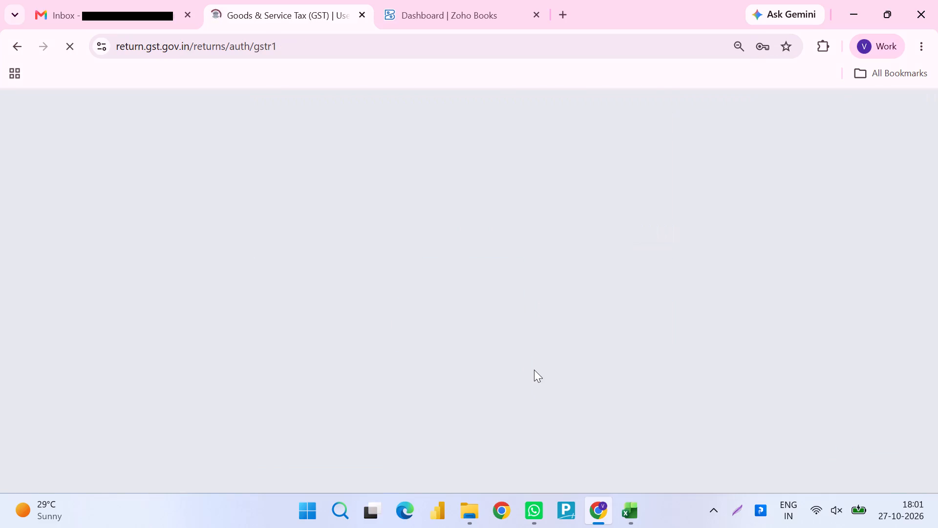
{"action": "scroll", "coordinate": [534, 370], "scroll_direction": "down", "scroll_amount": 16}
{"action": "left_click", "coordinate": [517, 233]}
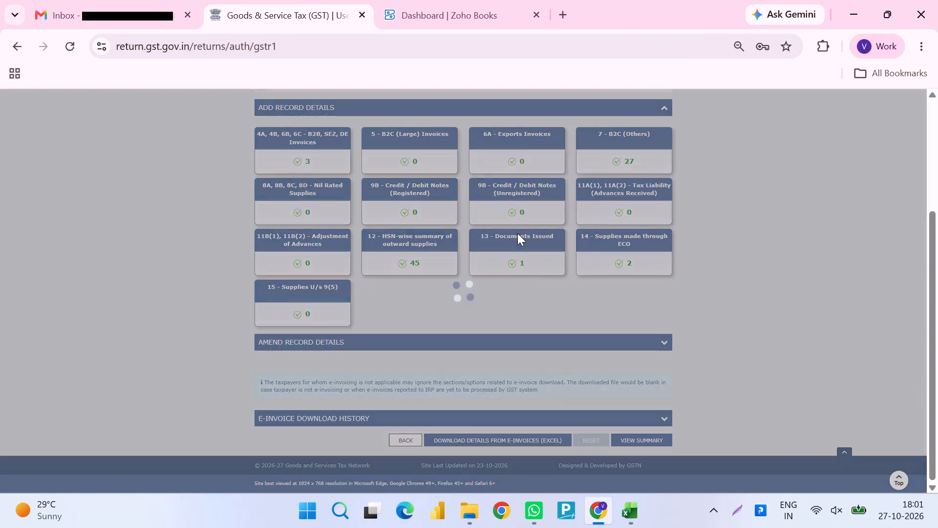
{"action": "left_click", "coordinate": [517, 233]}
{"action": "left_click", "coordinate": [517, 233]}
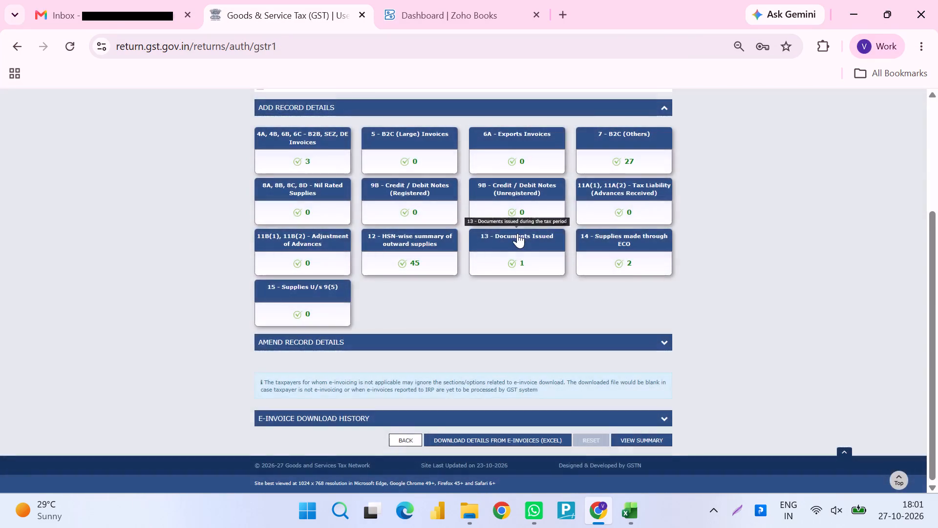
{"action": "scroll", "coordinate": [517, 233], "scroll_direction": "right", "scroll_amount": 1}
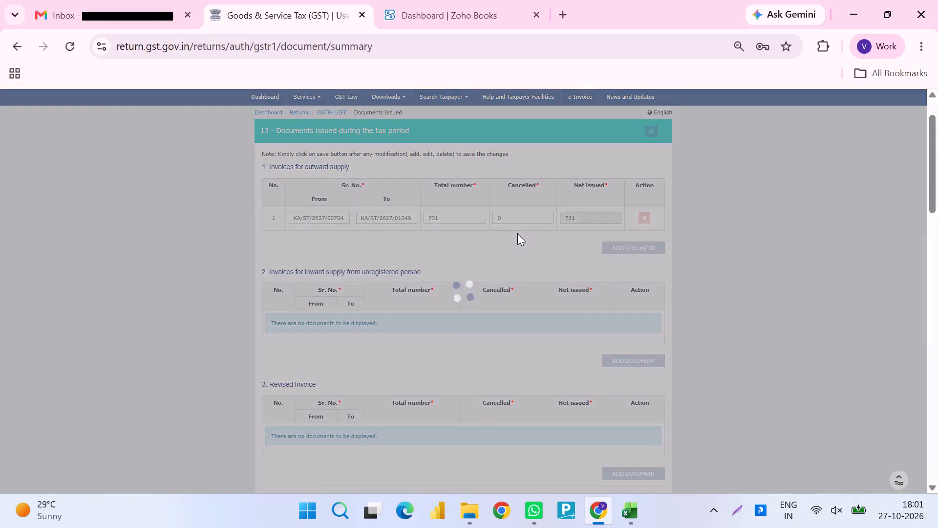
{"action": "scroll", "coordinate": [517, 233], "scroll_direction": "right", "scroll_amount": 1}
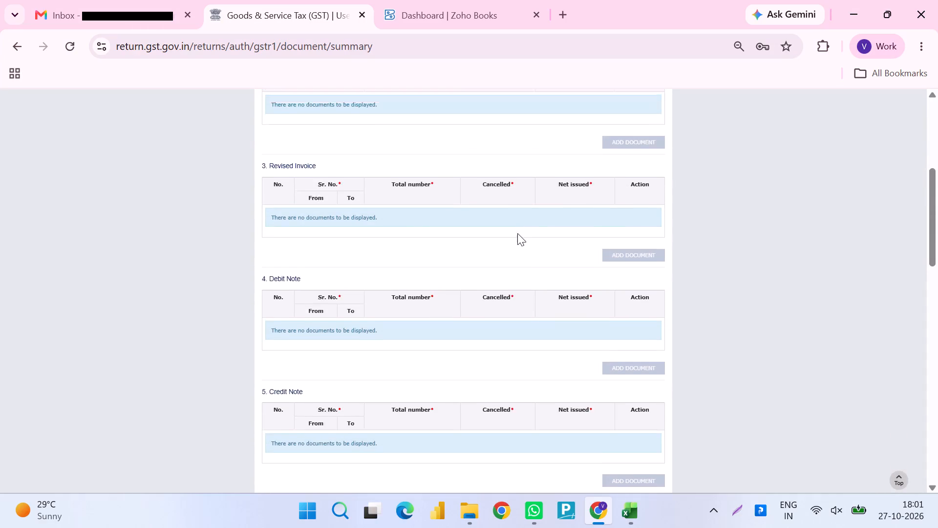
{"action": "scroll", "coordinate": [517, 233], "scroll_direction": "right", "scroll_amount": 1}
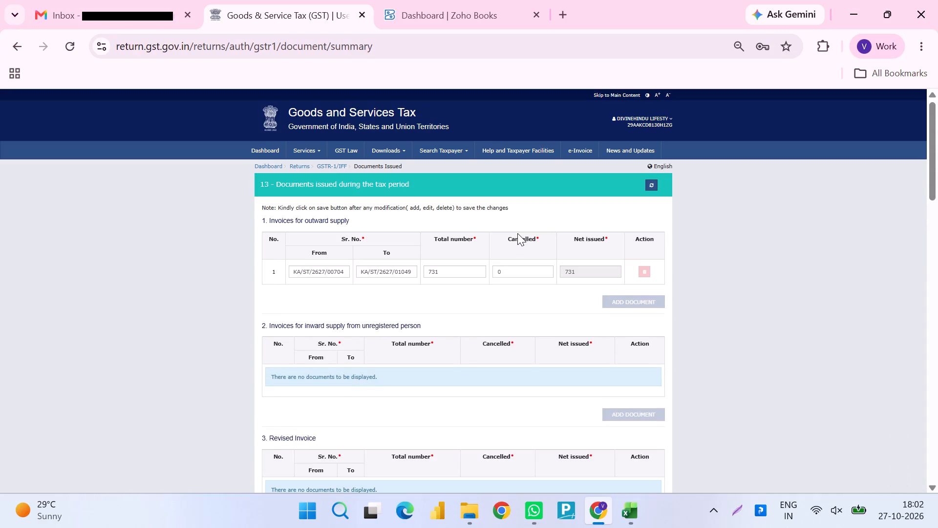
{"action": "scroll", "coordinate": [517, 233], "scroll_direction": "down", "scroll_amount": 7}
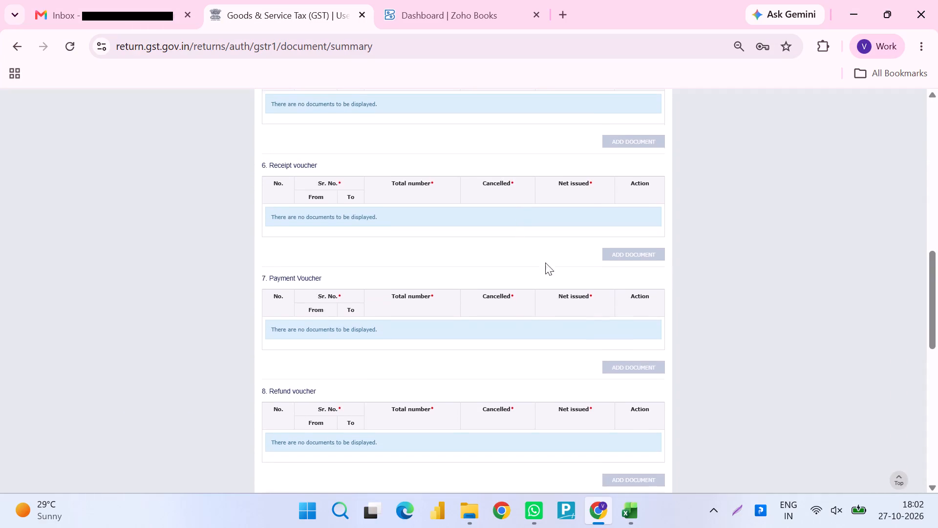
{"action": "scroll", "coordinate": [710, 381], "scroll_direction": "up", "scroll_amount": 6}
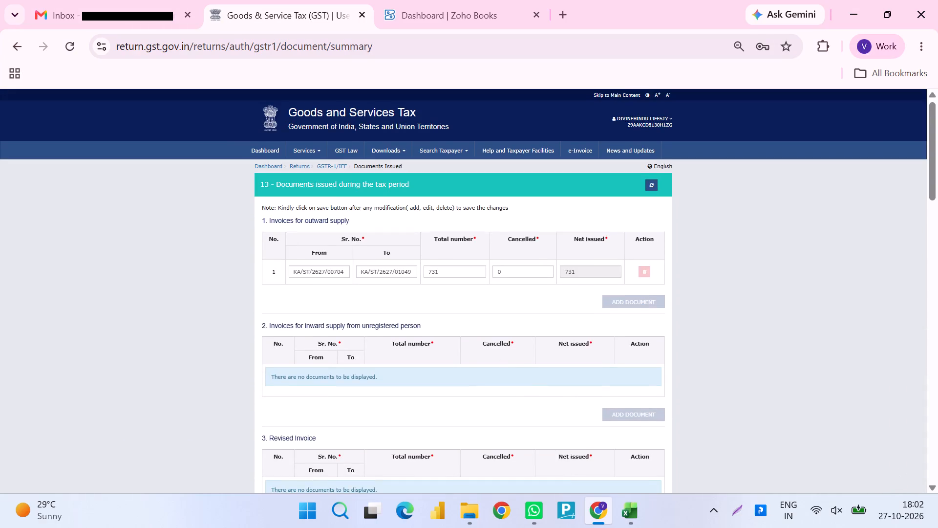
Copy the ending serial number of the outward supply invoices in August's table 13.
{"action": "left_click_drag", "start_coordinate": [413, 274], "coordinate": [321, 286]}
{"action": "key", "text": "ctrl+c"}
{"action": "key", "text": "ctrl+c"}
{"action": "key", "text": "ctrl+c"}
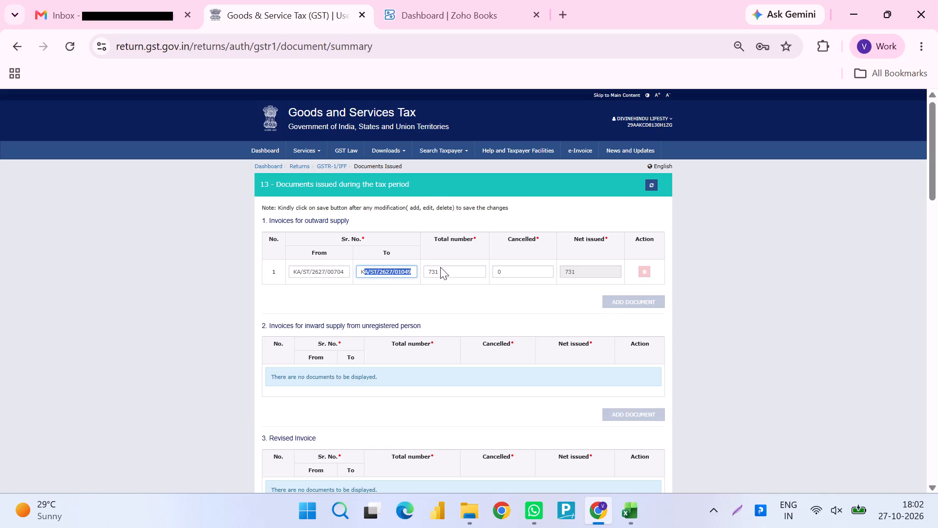
Leave table 13 and the August GSTR-1, going back to the File Returns page.
{"action": "scroll", "coordinate": [709, 305], "scroll_direction": "down", "scroll_amount": 5}
{"action": "scroll", "coordinate": [569, 394], "scroll_direction": "down", "scroll_amount": 4}
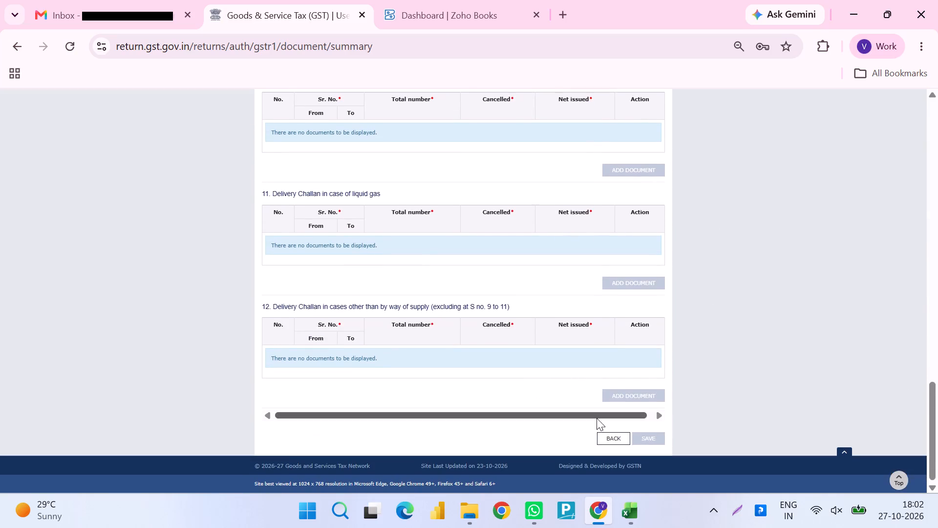
{"action": "left_click", "coordinate": [606, 440]}
{"action": "scroll", "coordinate": [443, 336], "scroll_direction": "down", "scroll_amount": 4}
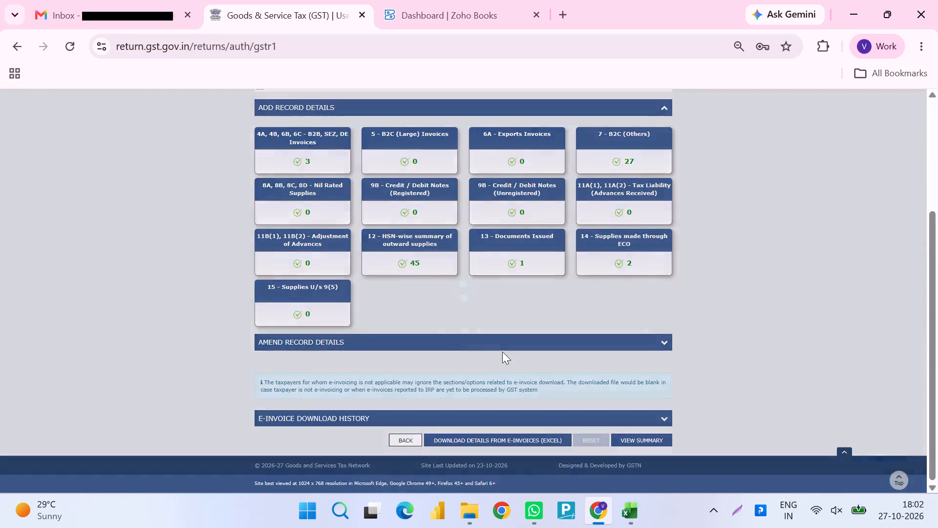
{"action": "left_click", "coordinate": [415, 432]}
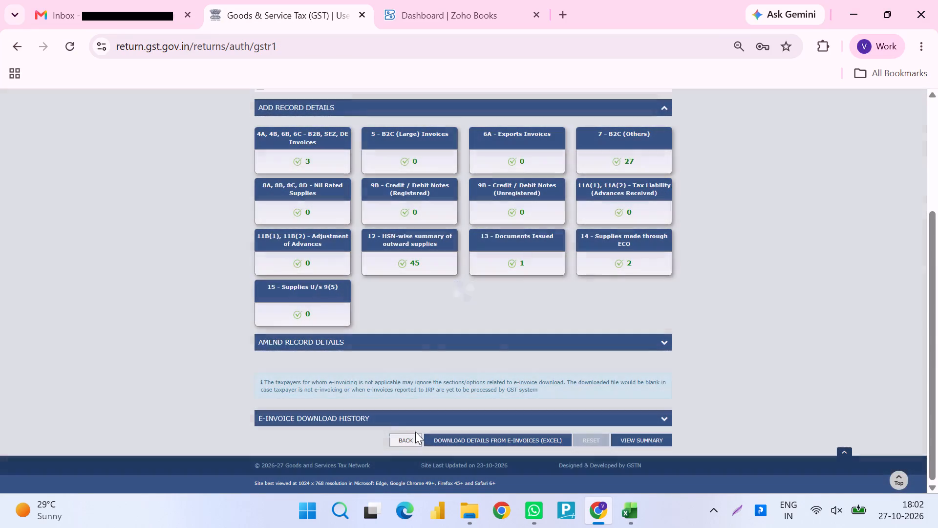
{"action": "left_click", "coordinate": [415, 432]}
{"action": "left_click", "coordinate": [413, 434]}
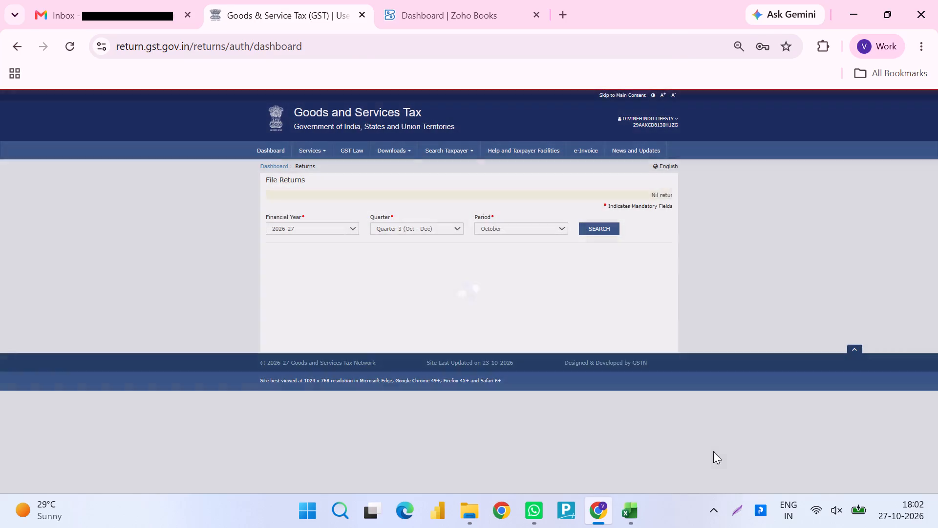
Search for the returns of Quarter 2 (Jul - Sep), period July.
{"action": "left_click", "coordinate": [424, 225]}
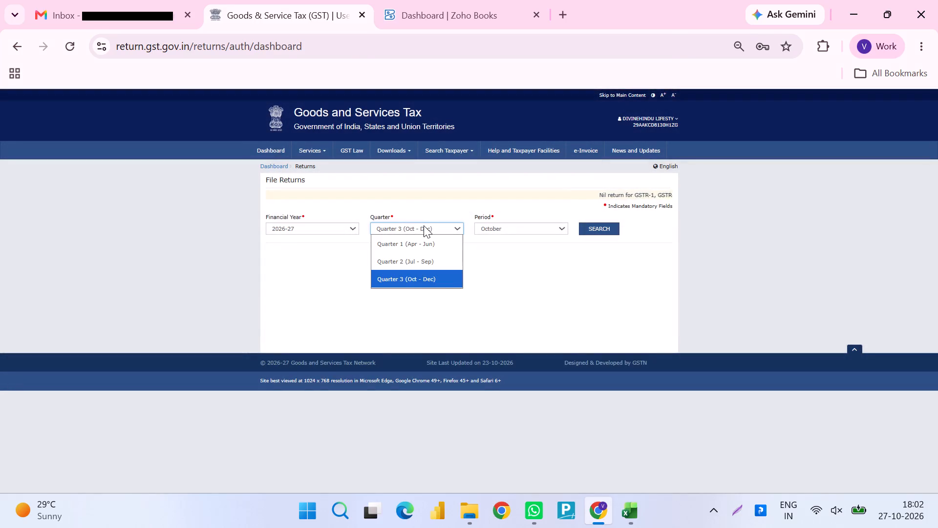
{"action": "key", "text": "Up"}
{"action": "key", "text": "Return"}
{"action": "key", "text": "Tab"}
{"action": "key", "text": "Up"}
{"action": "key", "text": "Up"}
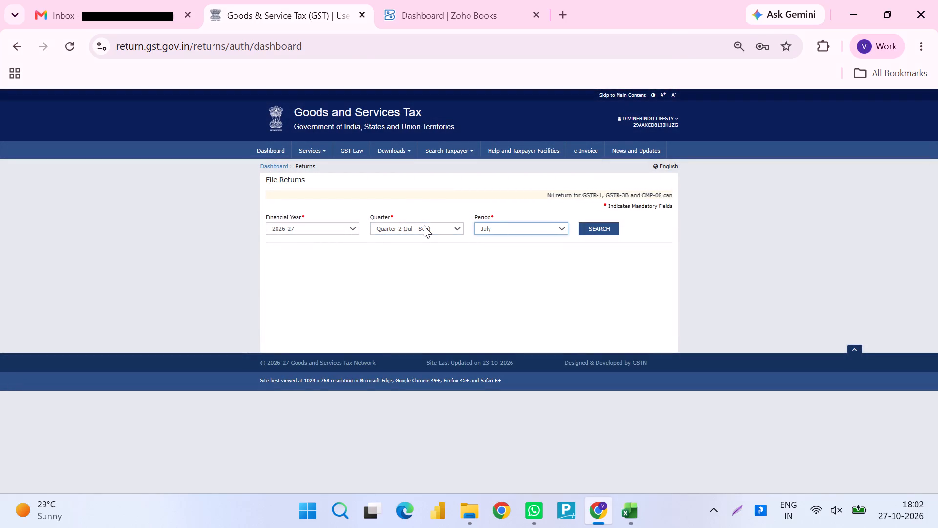
{"action": "key", "text": "Tab"}
{"action": "key", "text": "Return"}
Open July's GSTR-1, examine the documents listed in table 13, and return to the overview.
{"action": "scroll", "coordinate": [424, 225], "scroll_direction": "down", "scroll_amount": 4}
{"action": "left_click", "coordinate": [301, 271]}
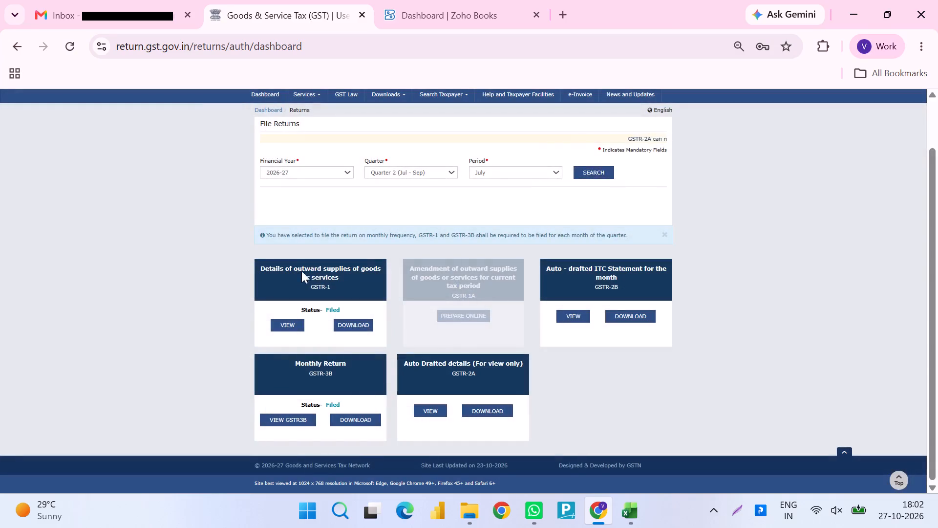
{"action": "scroll", "coordinate": [534, 333], "scroll_direction": "down", "scroll_amount": 12}
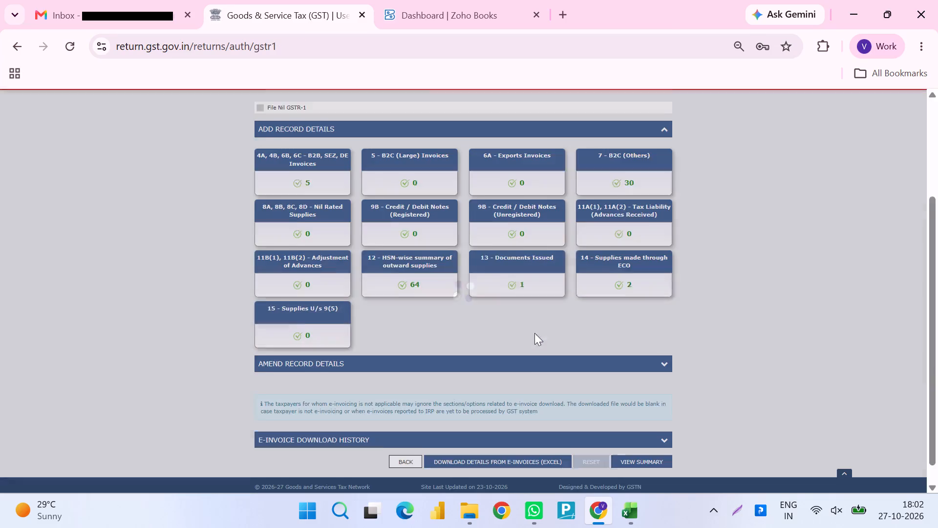
{"action": "scroll", "coordinate": [534, 333], "scroll_direction": "down", "scroll_amount": 2}
{"action": "triple_click", "coordinate": [519, 237]}
{"action": "left_click", "coordinate": [519, 237]}
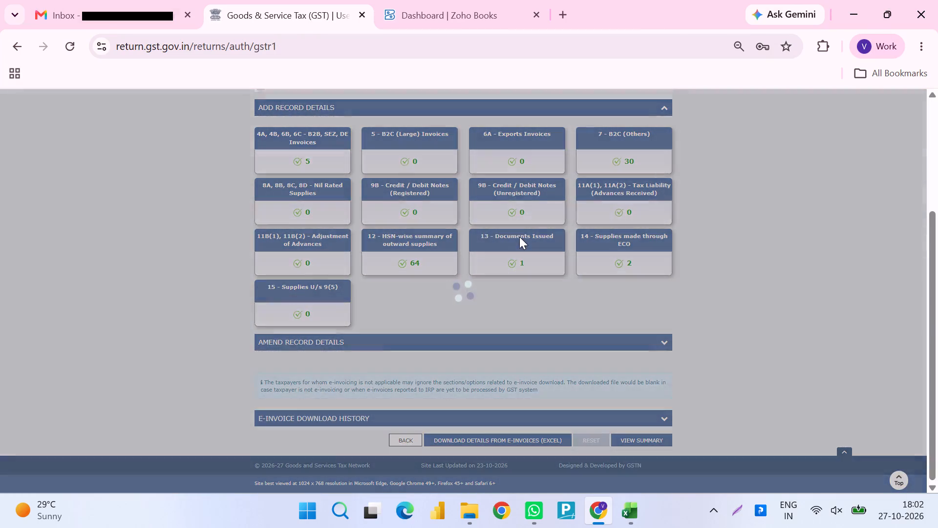
{"action": "left_click", "coordinate": [519, 237]}
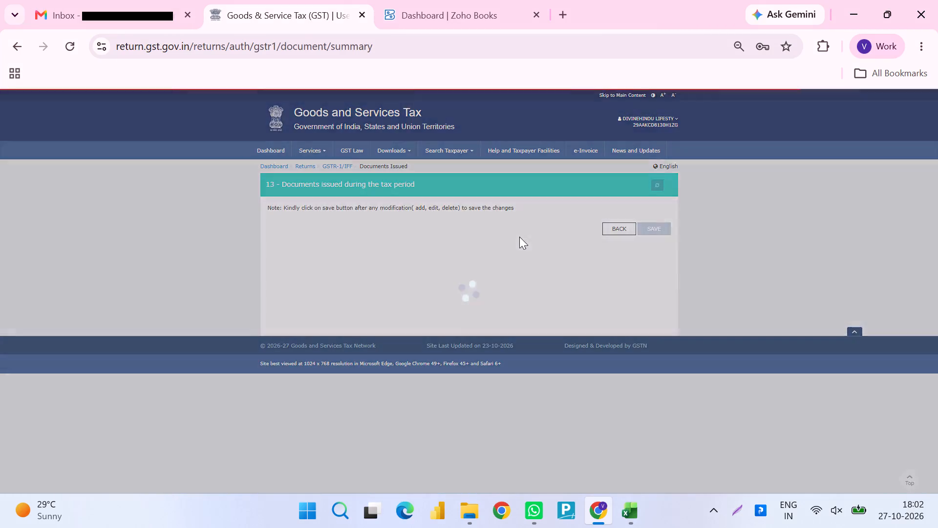
{"action": "scroll", "coordinate": [519, 237], "scroll_direction": "down", "scroll_amount": 3}
{"action": "scroll", "coordinate": [519, 237], "scroll_direction": "up", "scroll_amount": 6}
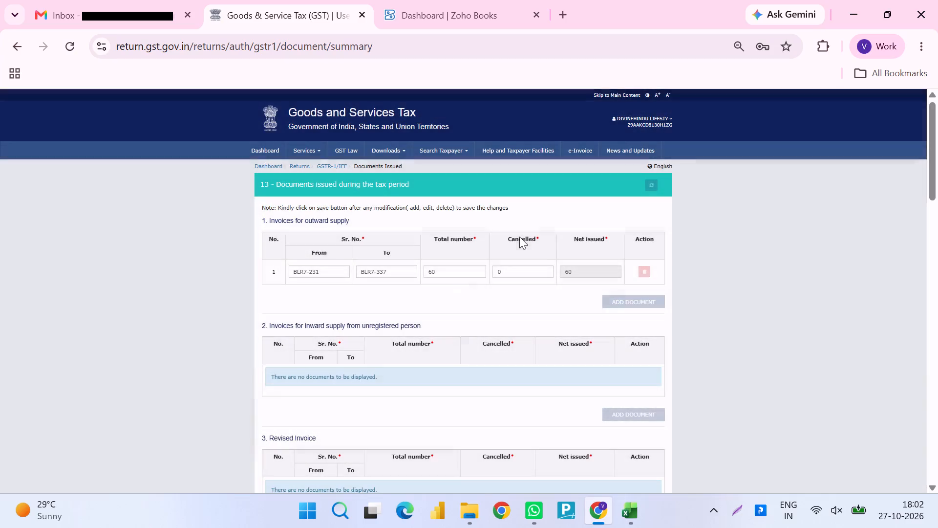
{"action": "scroll", "coordinate": [519, 237], "scroll_direction": "right", "scroll_amount": 10}
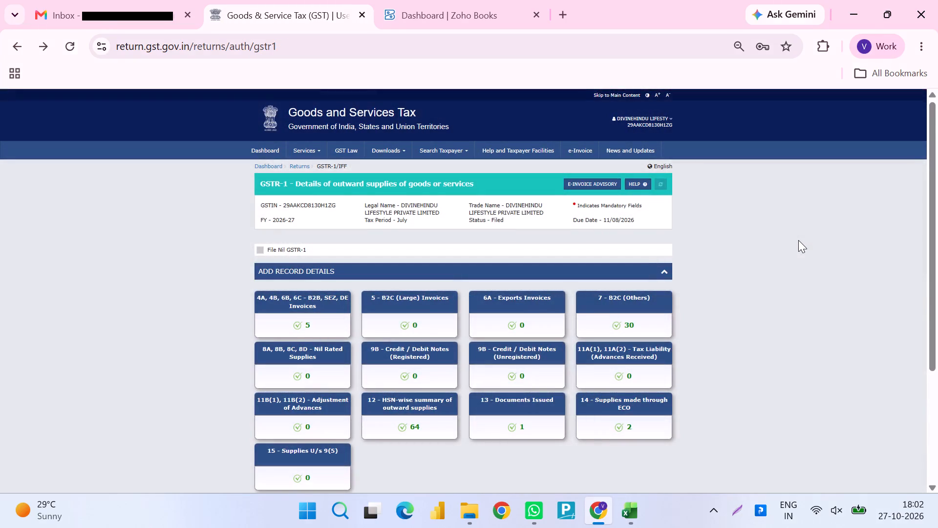
Examine July's supplies through e-commerce operators in table 14 and go back to the File Returns page.
{"action": "left_click", "coordinate": [638, 427]}
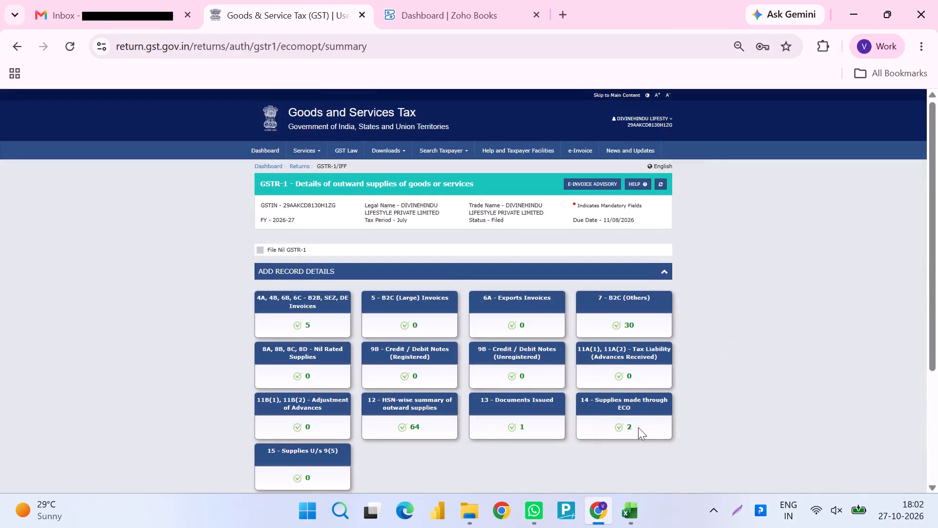
{"action": "scroll", "coordinate": [469, 440], "scroll_direction": "down", "scroll_amount": 4}
{"action": "scroll", "coordinate": [669, 335], "scroll_direction": "right", "scroll_amount": 3}
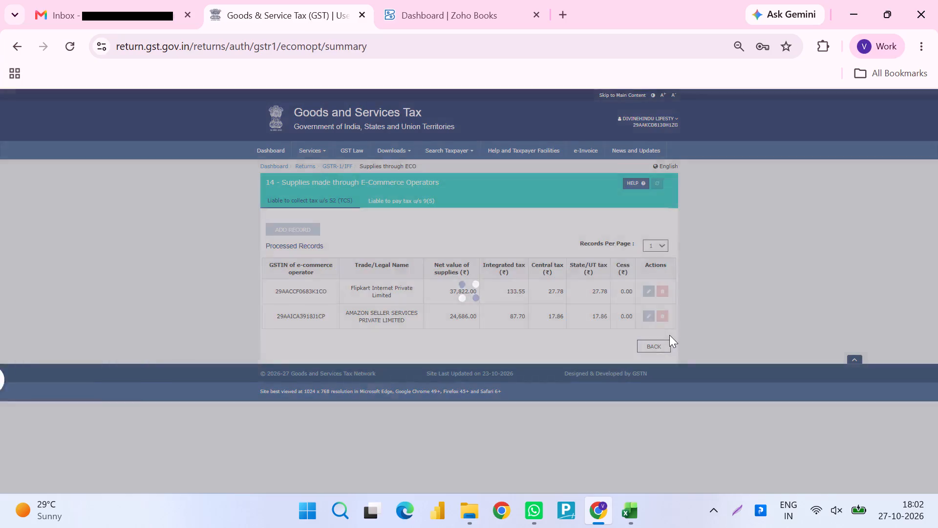
{"action": "scroll", "coordinate": [669, 335], "scroll_direction": "right", "scroll_amount": 20}
{"action": "scroll", "coordinate": [669, 335], "scroll_direction": "right", "scroll_amount": 3}
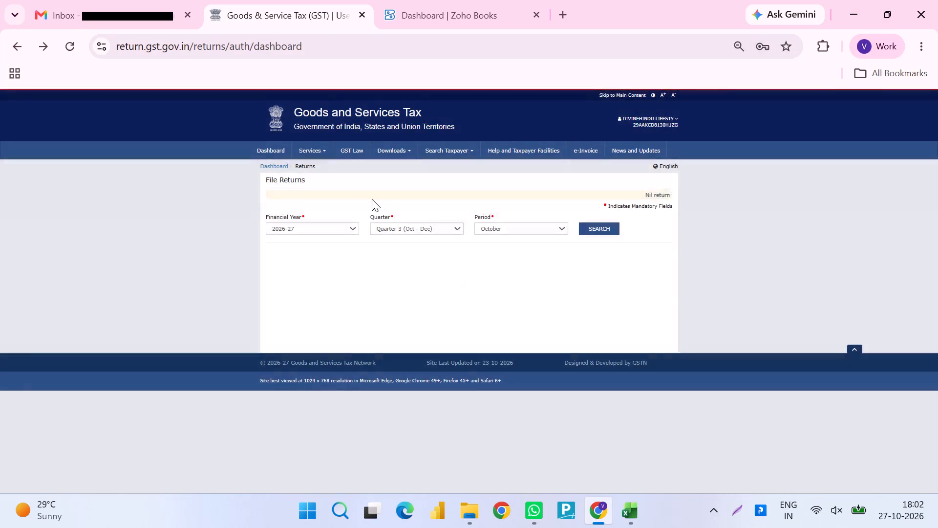
Switch to the KRT workbook in Excel and examine the invoice numbers on the A B2B sheet.
{"action": "key", "text": "alt+Tab"}
{"action": "left_click", "coordinate": [142, 469]}
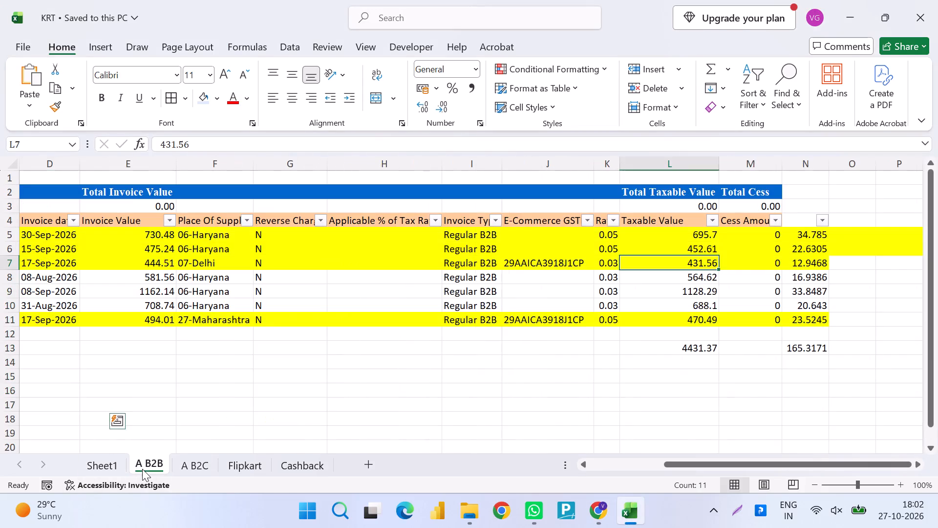
{"action": "scroll", "coordinate": [210, 324], "scroll_direction": "right", "scroll_amount": 12}
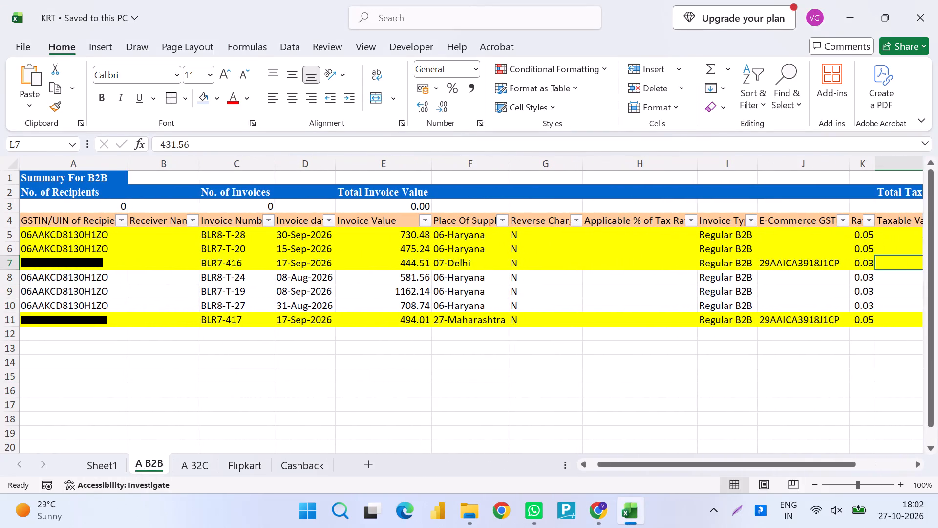
Open the A B2C sheet of the KRT workbook and examine its invoice list from the first column to the last row.
{"action": "left_click", "coordinate": [191, 462]}
{"action": "scroll", "coordinate": [196, 394], "scroll_direction": "right", "scroll_amount": 16}
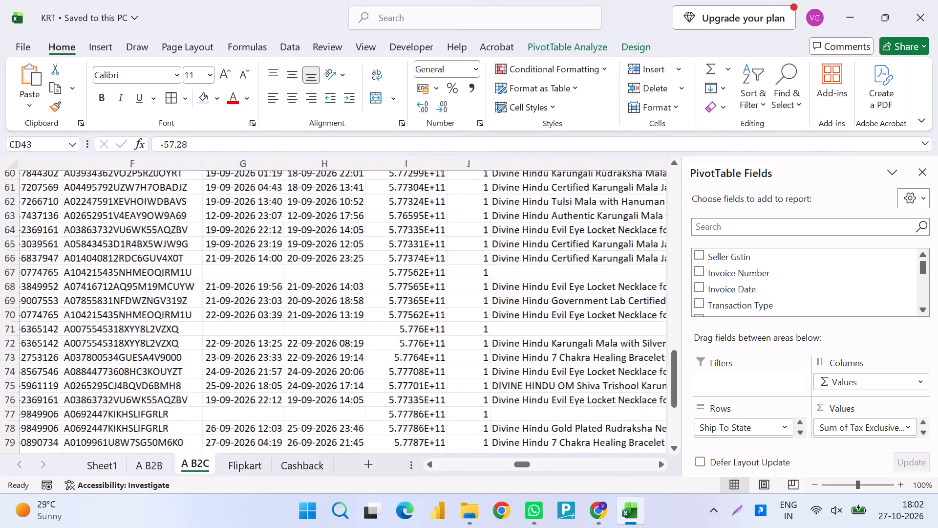
{"action": "scroll", "coordinate": [196, 394], "scroll_direction": "right", "scroll_amount": 11}
{"action": "key", "text": "ctrl+Up"}
{"action": "key", "text": "ctrl+Left"}
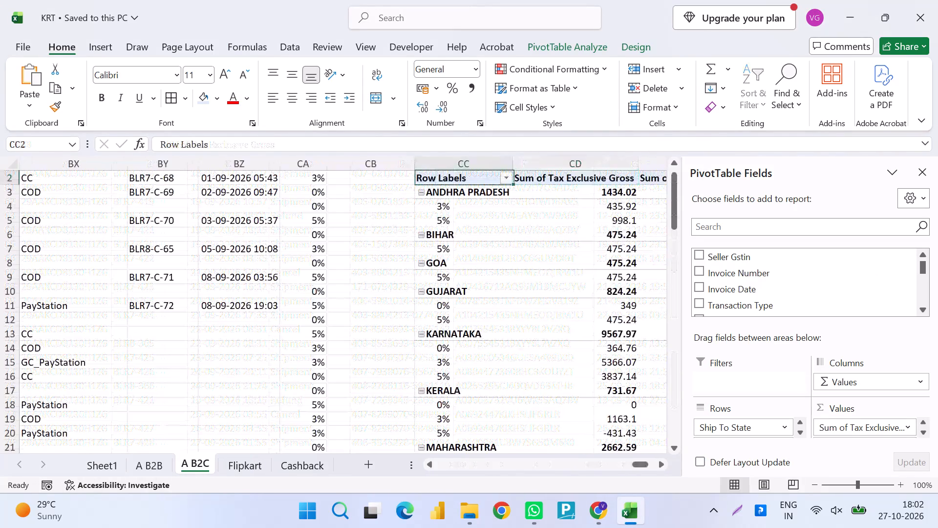
{"action": "key", "text": "ctrl+Up"}
{"action": "key", "text": "ctrl+Left"}
{"action": "key", "text": "ctrl+Left"}
{"action": "key", "text": "ctrl+Left"}
{"action": "key", "text": "ctrl+shift+Down"}
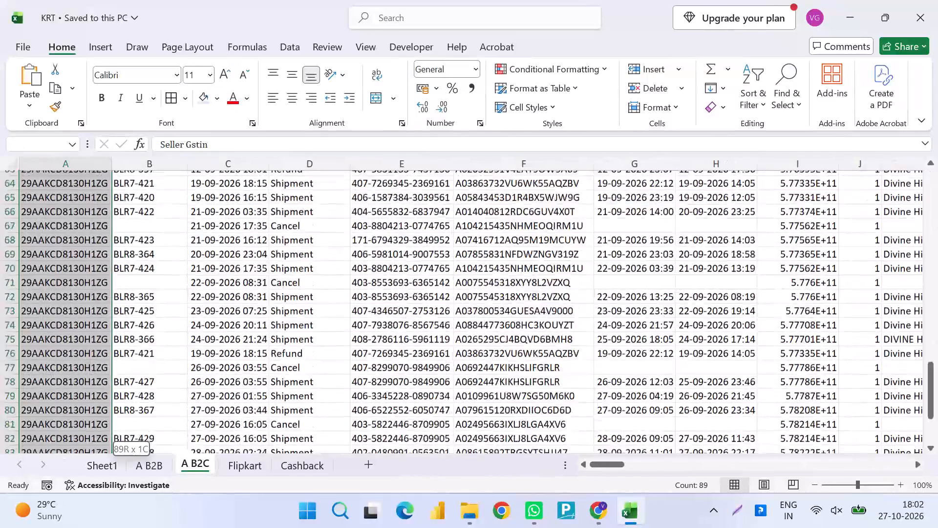
Switch to the GST portal in Chrome, search for Quarter 2 (Jul - Sep), period September, and open its GSTR-1.
{"action": "key", "text": "alt+Tab"}
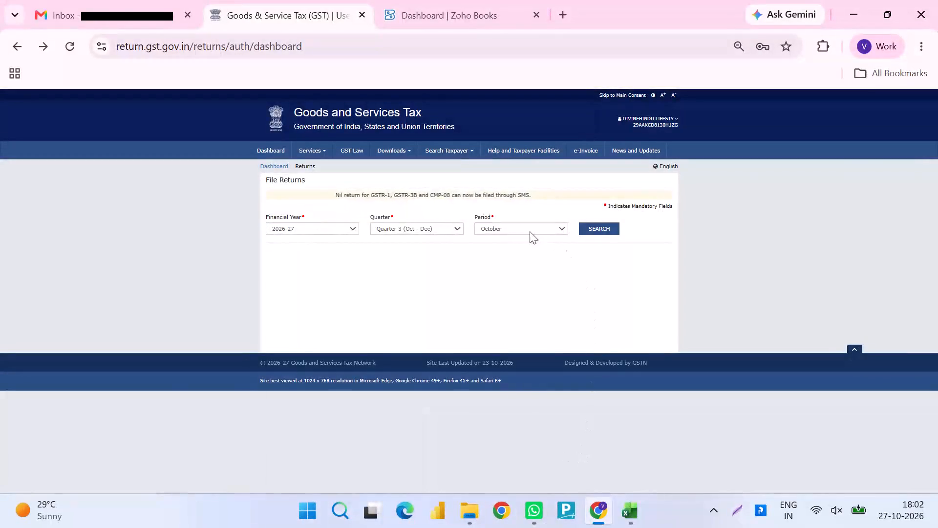
{"action": "left_click", "coordinate": [438, 229]}
{"action": "key", "text": "Up"}
{"action": "key", "text": "Return"}
{"action": "key", "text": "Tab"}
{"action": "key", "text": "Tab"}
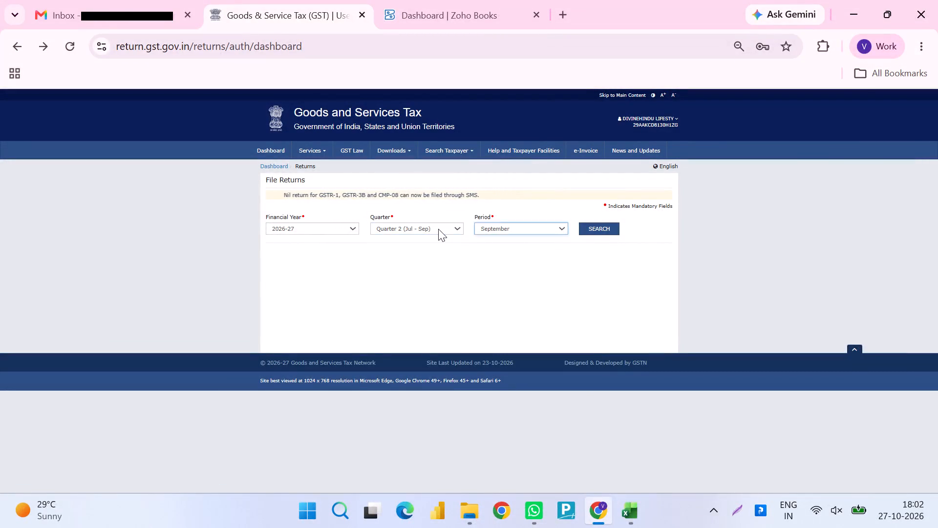
{"action": "key", "text": "Return"}
{"action": "scroll", "coordinate": [438, 229], "scroll_direction": "down", "scroll_amount": 5}
{"action": "left_click", "coordinate": [315, 275]}
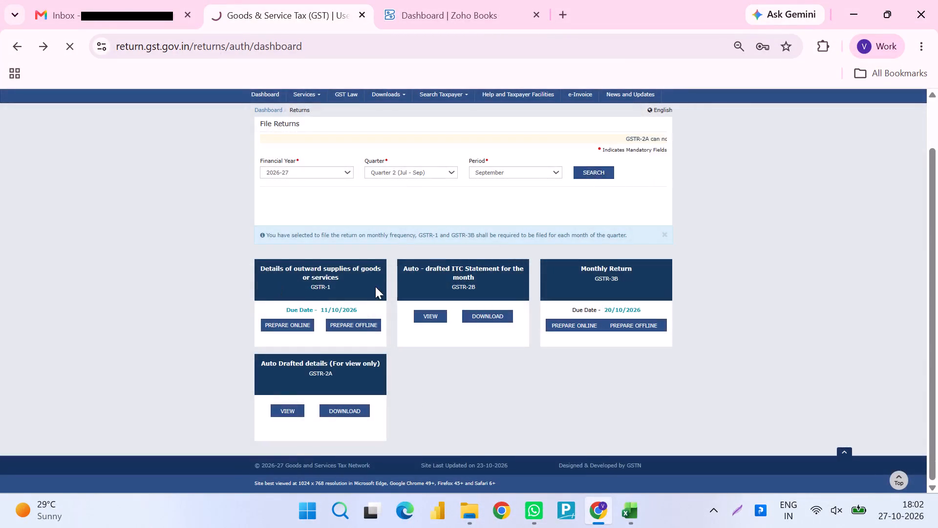
{"action": "scroll", "coordinate": [596, 390], "scroll_direction": "down", "scroll_amount": 20}
{"action": "scroll", "coordinate": [596, 390], "scroll_direction": "down", "scroll_amount": 6}
{"action": "scroll", "coordinate": [596, 390], "scroll_direction": "up", "scroll_amount": 7}
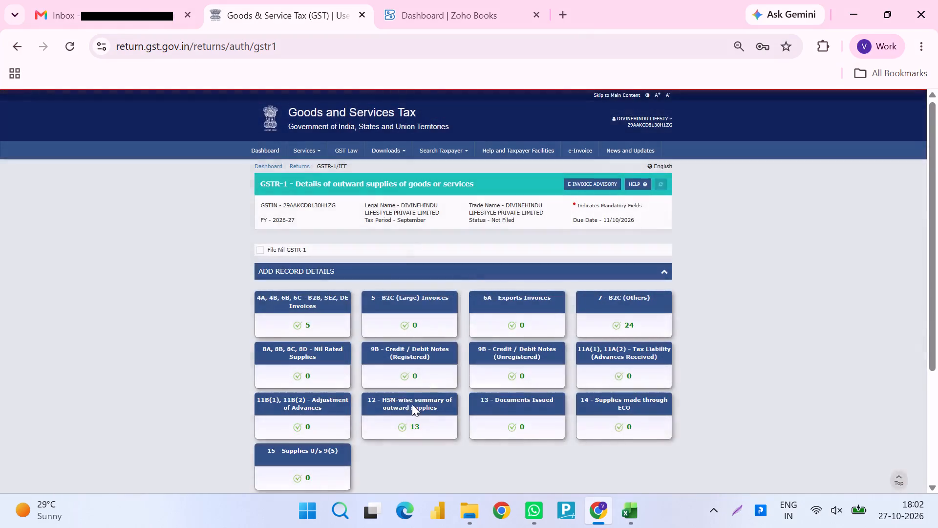
{"action": "scroll", "coordinate": [456, 349], "scroll_direction": "down", "scroll_amount": 5}
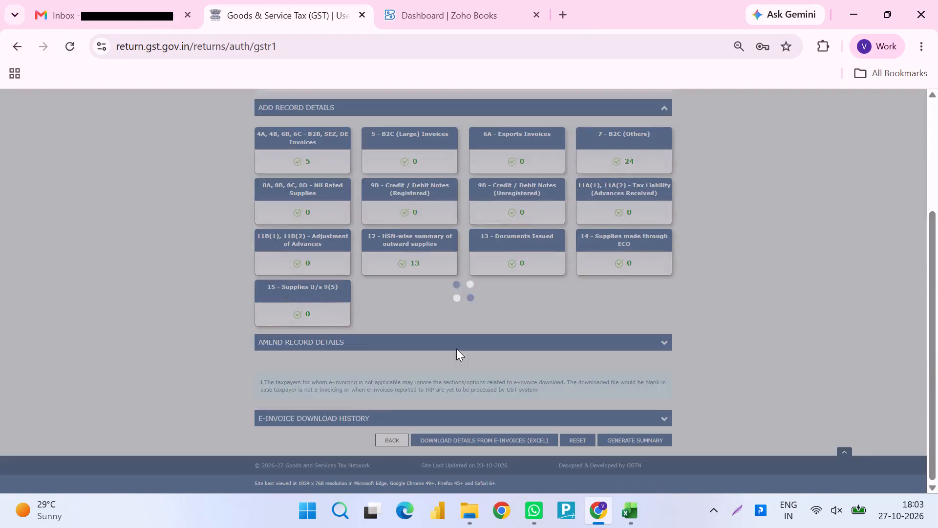
{"action": "scroll", "coordinate": [456, 349], "scroll_direction": "down", "scroll_amount": 4}
Copy the first invoice number, BLR7-381, from the A B2C sheet into the From field of a new outward-supply invoice row in table 13.
{"action": "key", "text": "alt+Tab"}
{"action": "key", "text": "ctrl+Up"}
{"action": "key", "text": "Right"}
{"action": "key", "text": "Down"}
{"action": "key", "text": "ctrl+c"}
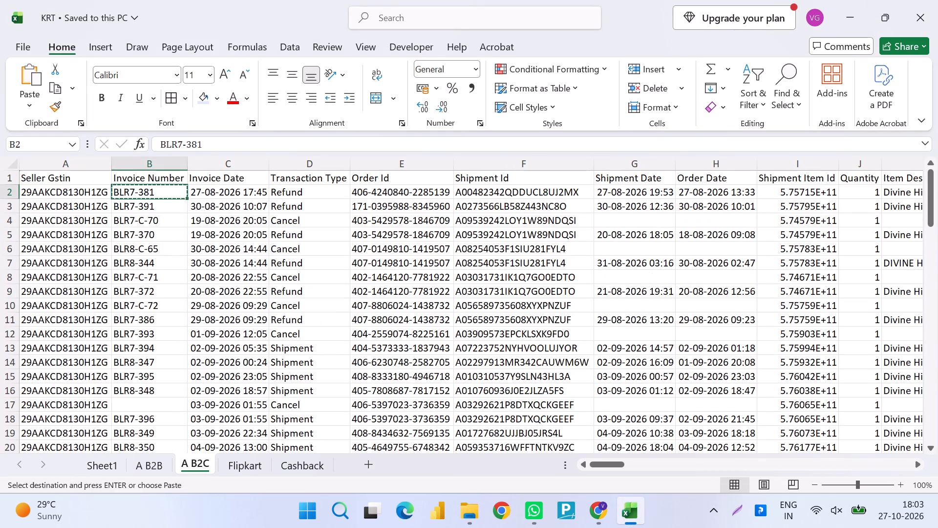
{"action": "key", "text": "alt+Tab"}
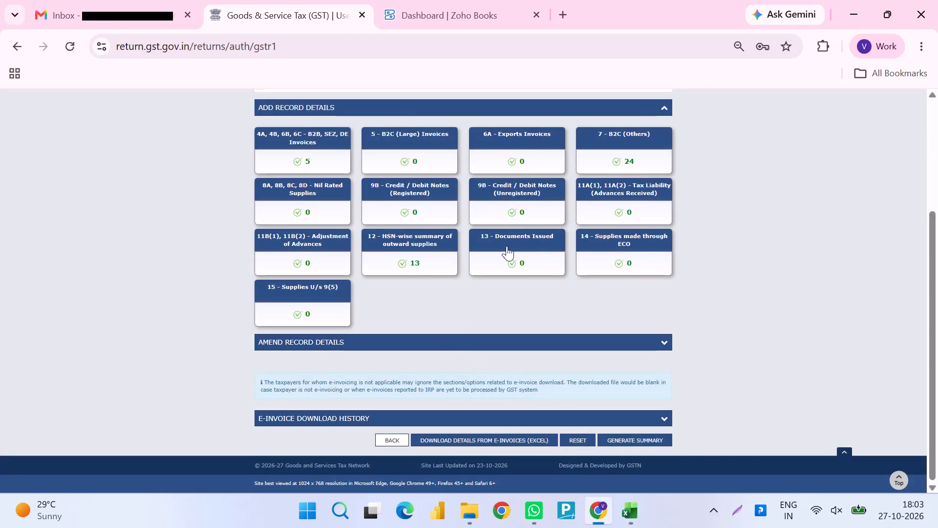
{"action": "left_click", "coordinate": [536, 238]}
{"action": "triple_click", "coordinate": [616, 306]}
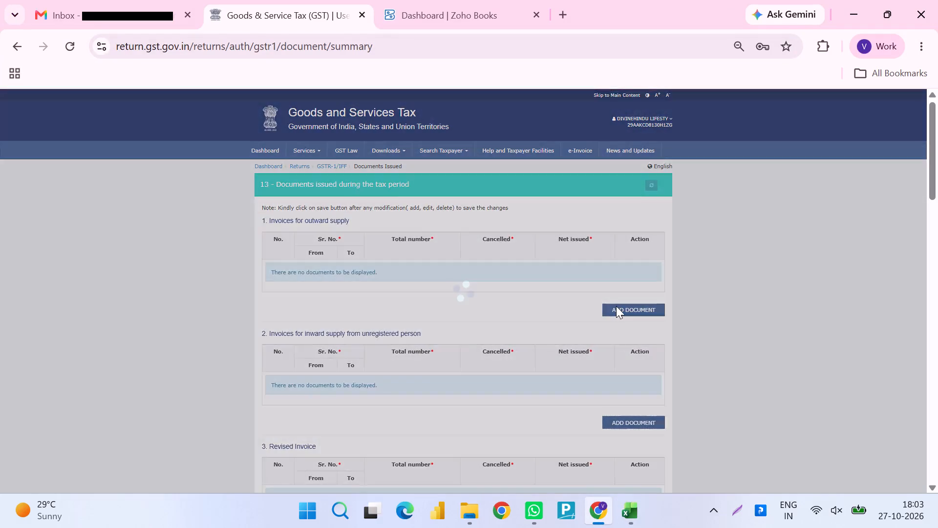
{"action": "triple_click", "coordinate": [616, 306]}
{"action": "left_click", "coordinate": [616, 306]}
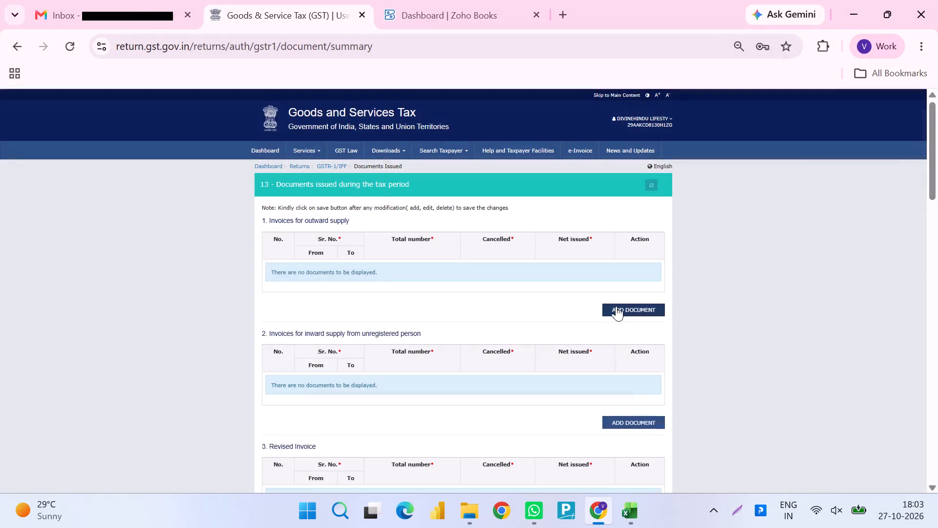
{"action": "left_click", "coordinate": [616, 306]}
{"action": "left_click", "coordinate": [322, 275]}
{"action": "key", "text": "ctrl+v"}
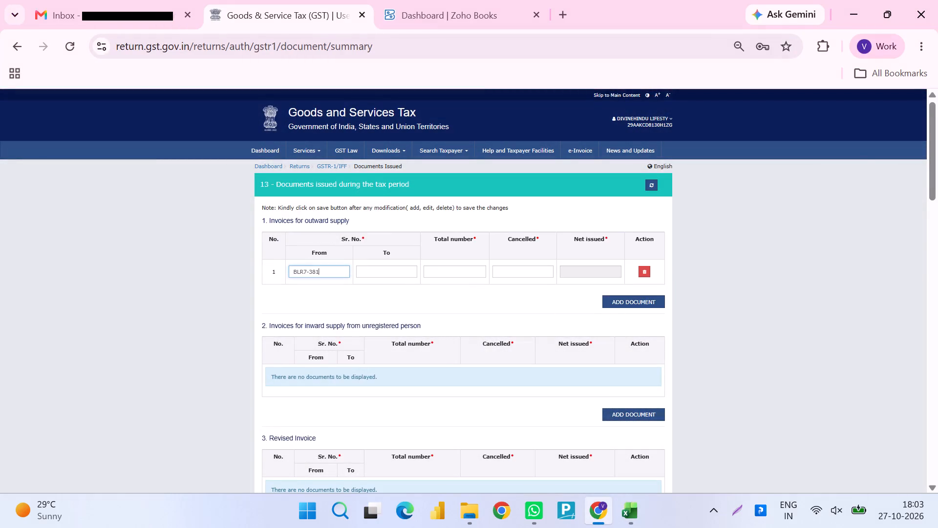
Copy the last invoice number, BLR7-434, from the A B2C sheet into the To field of the outward-supply row.
{"action": "key", "text": "Tab"}
{"action": "key", "text": "alt+Tab"}
{"action": "scroll", "coordinate": [322, 275], "scroll_direction": "down", "scroll_amount": 12}
{"action": "scroll", "coordinate": [322, 275], "scroll_direction": "up", "scroll_amount": 1}
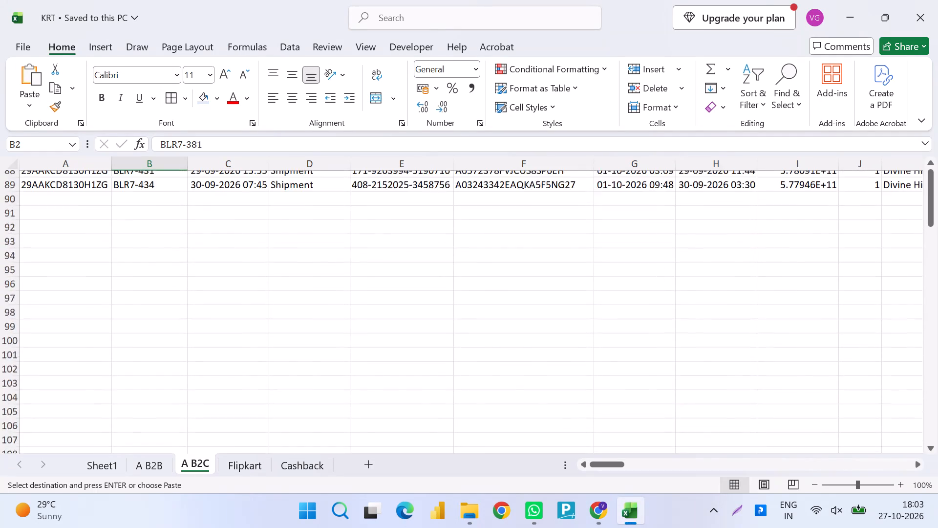
{"action": "scroll", "coordinate": [322, 275], "scroll_direction": "up", "scroll_amount": 1}
{"action": "scroll", "coordinate": [322, 275], "scroll_direction": "down", "scroll_amount": 2}
{"action": "left_click", "coordinate": [166, 297]}
{"action": "key", "text": "ctrl+c"}
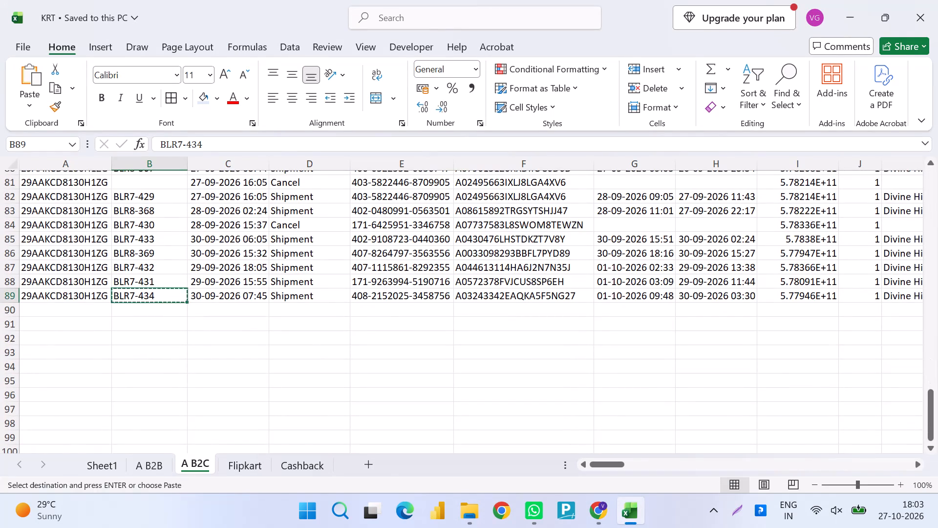
{"action": "key", "text": "alt+Tab"}
{"action": "key", "text": "ctrl+v"}
{"action": "key", "text": "Tab"}
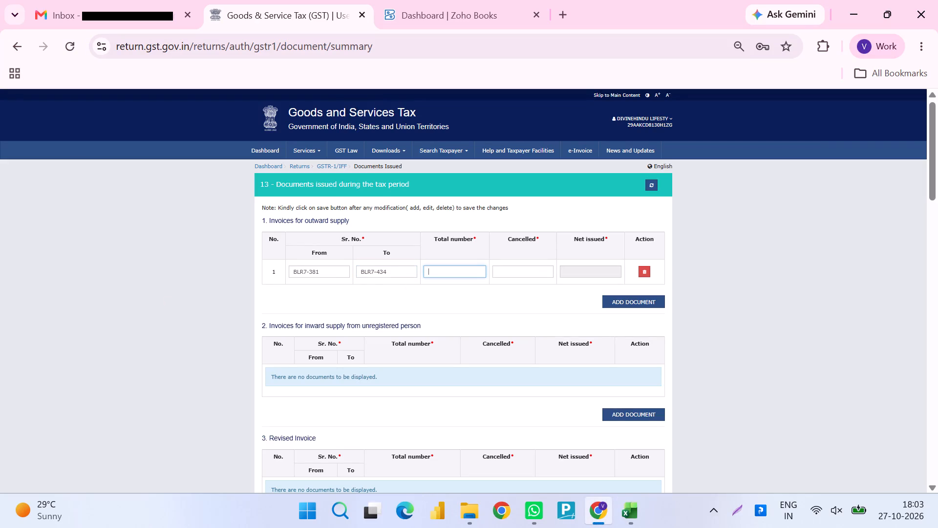
Count the invoice numbers on the A B2C sheet and set the outward-supply row's total number to 80 and cancelled to 0.
{"action": "key", "text": "alt+Tab"}
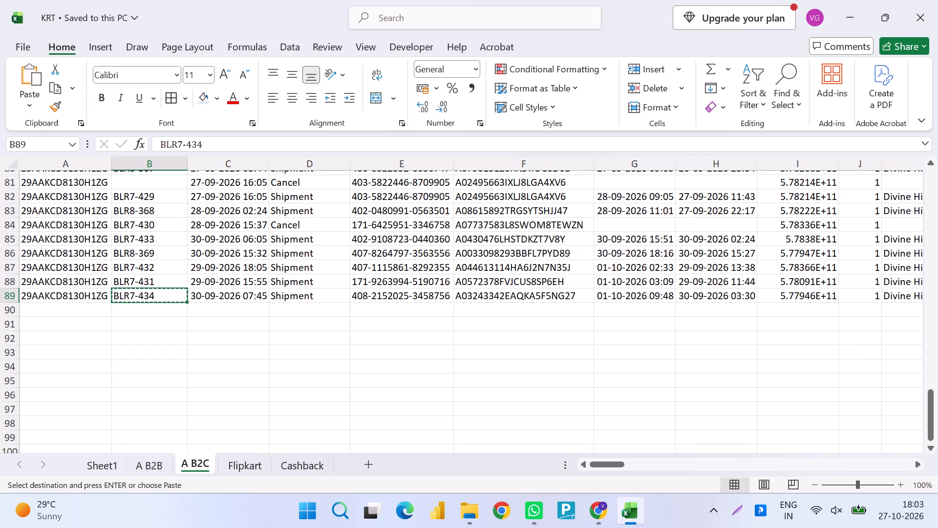
{"action": "key", "text": "ctrl+shift+Up"}
{"action": "key", "text": "ctrl+shift+Up"}
{"action": "key", "text": "ctrl+shift+Up"}
{"action": "key", "text": "ctrl+shift+Up"}
{"action": "key", "text": "ctrl+shift+Up"}
{"action": "key", "text": "ctrl+shift+Up"}
{"action": "key", "text": "ctrl+shift+Up"}
{"action": "key", "text": "ctrl+shift+Up"}
{"action": "key", "text": "ctrl+shift+Up"}
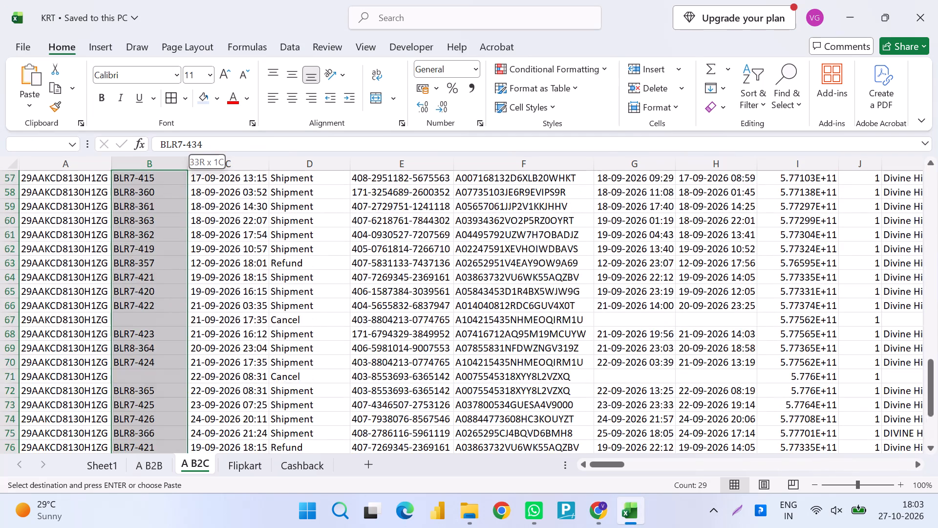
{"action": "key", "text": "ctrl+shift+Up"}
{"action": "key", "text": "ctrl+shift+Up"}
{"action": "key", "text": "ctrl+shift+Up"}
{"action": "key", "text": "ctrl+shift+Up"}
{"action": "key", "text": "ctrl+shift+Up"}
{"action": "key", "text": "ctrl+shift+Up"}
{"action": "key", "text": "ctrl+shift+Up"}
{"action": "key", "text": "ctrl+shift+Up"}
{"action": "key", "text": "ctrl+shift+Up"}
{"action": "key", "text": "ctrl+shift+Up"}
{"action": "key", "text": "ctrl+shift+Up"}
{"action": "key", "text": "ctrl+shift+Up"}
{"action": "key", "text": "ctrl+shift+Up"}
{"action": "key", "text": "ctrl+shift+Up"}
{"action": "key", "text": "ctrl+shift+Up"}
{"action": "key", "text": "ctrl+shift+Up"}
{"action": "key", "text": "ctrl+shift+Up"}
{"action": "key", "text": "ctrl+shift+Up"}
{"action": "key", "text": "ctrl+shift+Up"}
{"action": "key", "text": "ctrl+shift+Up"}
{"action": "key", "text": "shift+Down"}
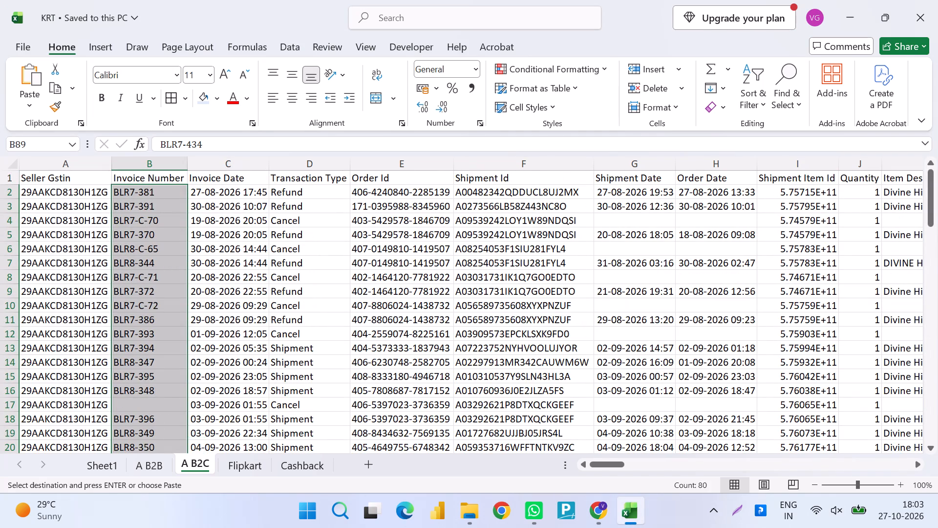
{"action": "key", "text": "alt+Tab"}
{"action": "type", "text": "80"}
{"action": "key", "text": "Tab"}
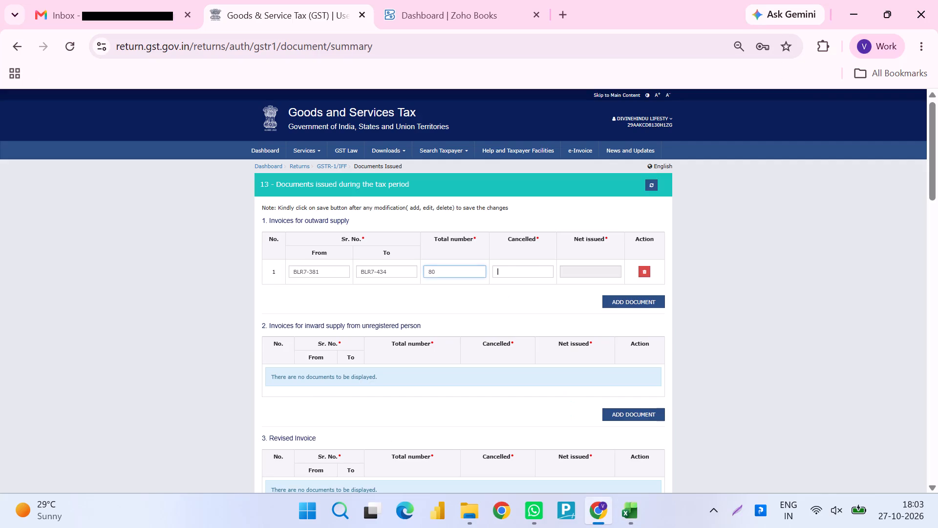
{"action": "key", "text": "0"}
{"action": "key", "text": "Tab"}
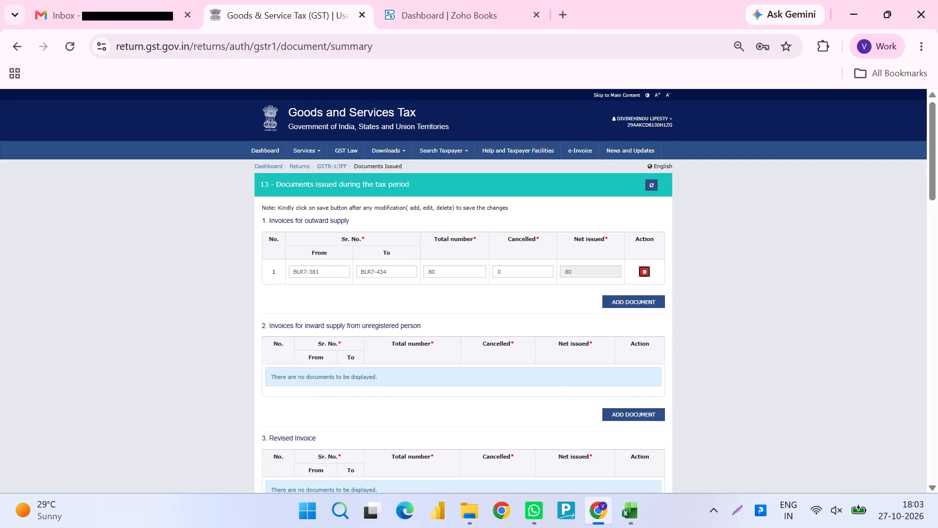
Save the documents-issued table and go back to the September GSTR-1 overview.
{"action": "scroll", "coordinate": [576, 237], "scroll_direction": "down", "scroll_amount": 16}
{"action": "left_click", "coordinate": [642, 446]}
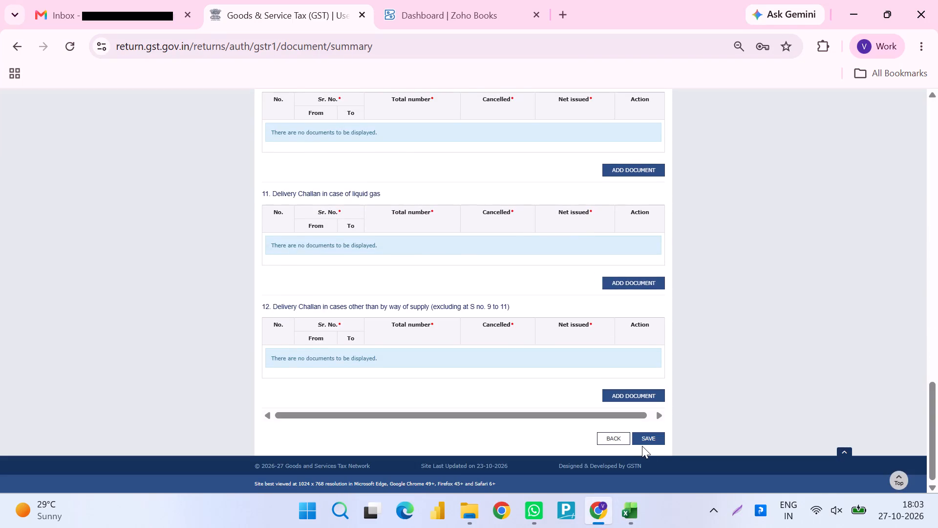
{"action": "left_click", "coordinate": [657, 439]}
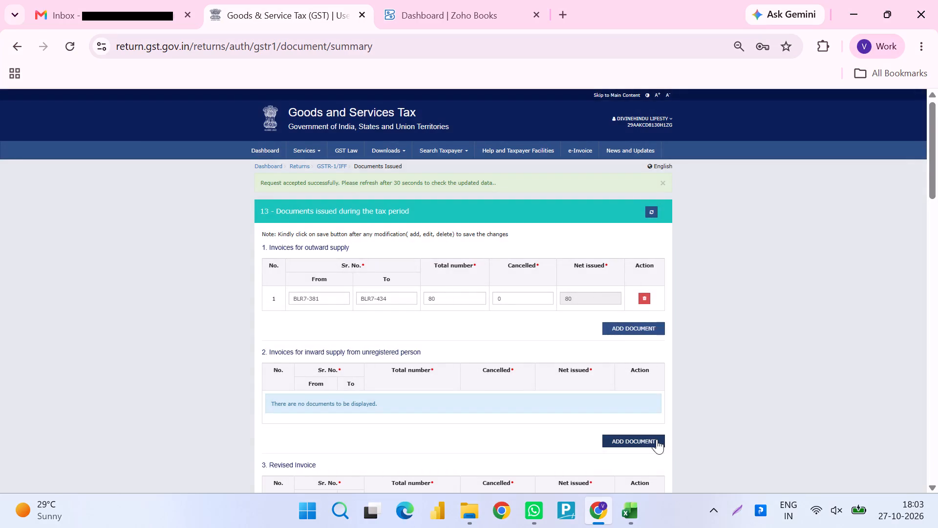
{"action": "scroll", "coordinate": [657, 439], "scroll_direction": "down", "scroll_amount": 17}
{"action": "left_click", "coordinate": [615, 438]}
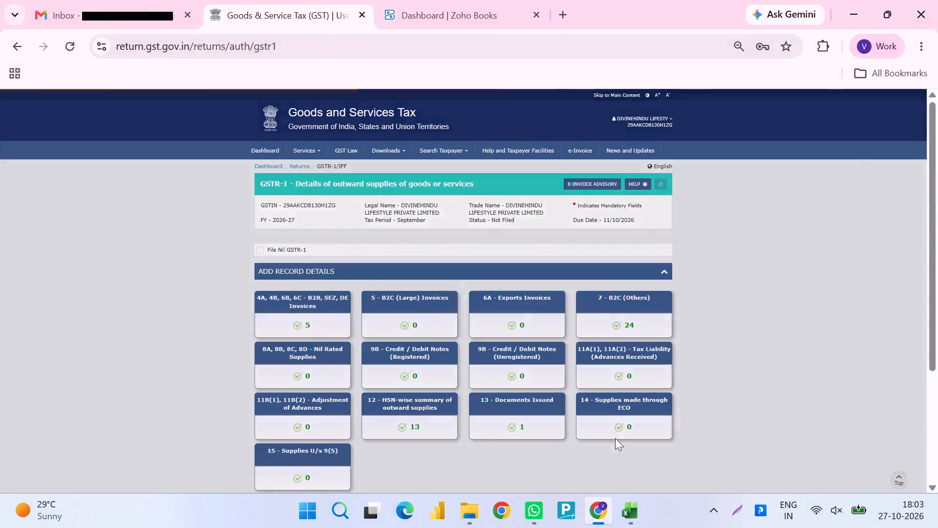
Save the KRT workbook in Excel and close it.
{"action": "key", "text": "alt+Tab"}
{"action": "key", "text": "ctrl+s"}
{"action": "left_click", "coordinate": [937, 1]}
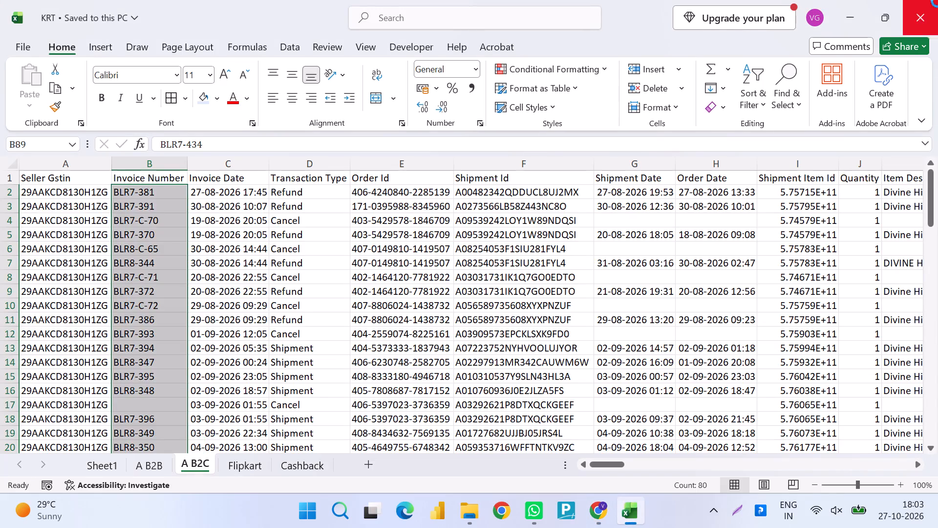
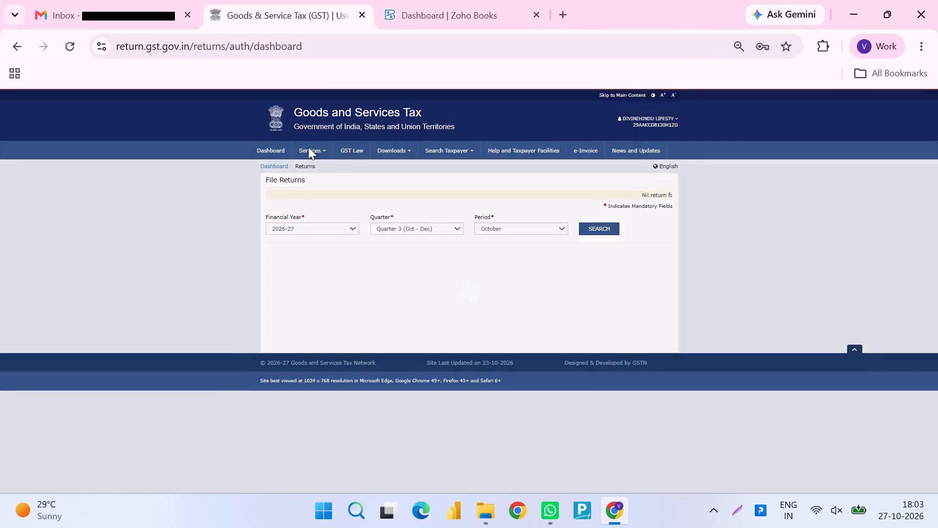
Open the TDS and TCS credit received form for September 2026-27 for online preparation.
{"action": "triple_click", "coordinate": [308, 147]}
{"action": "left_click", "coordinate": [308, 147]}
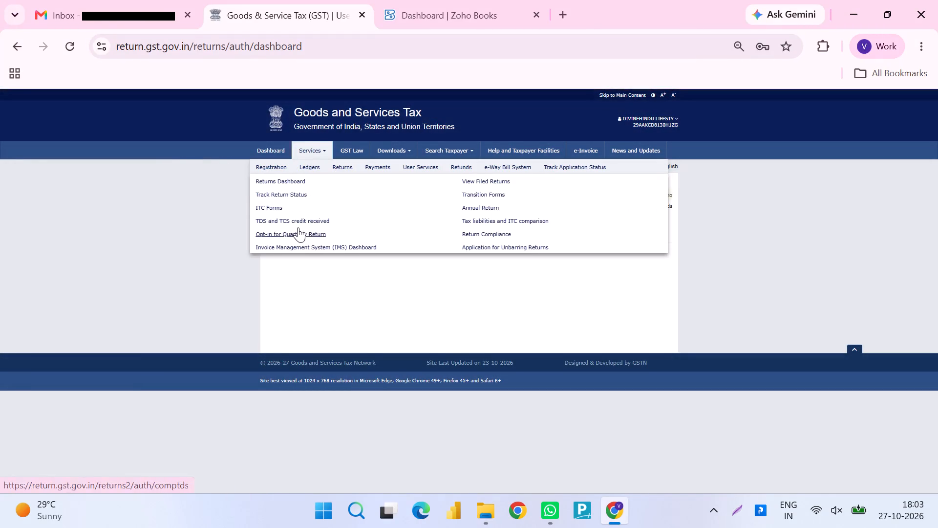
{"action": "left_click", "coordinate": [301, 222]}
{"action": "scroll", "coordinate": [510, 332], "scroll_direction": "down", "scroll_amount": 5}
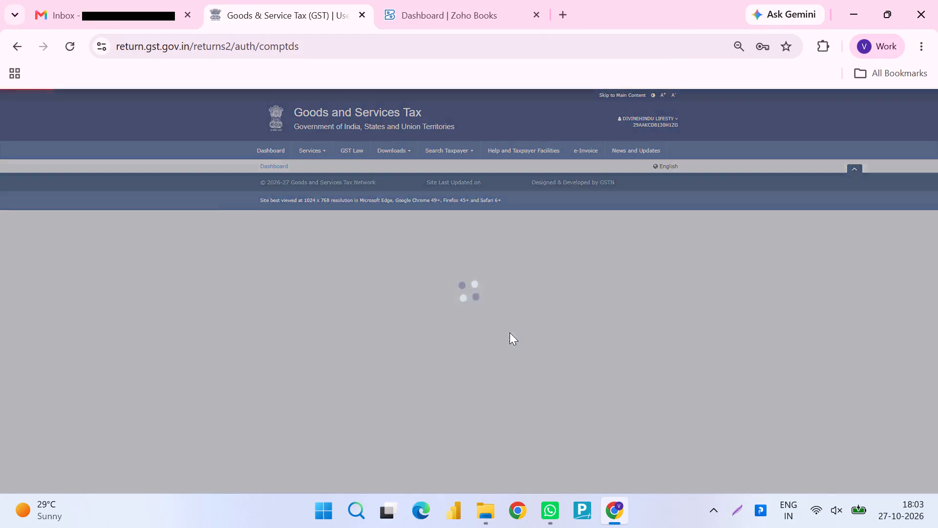
{"action": "scroll", "coordinate": [510, 332], "scroll_direction": "down", "scroll_amount": 6}
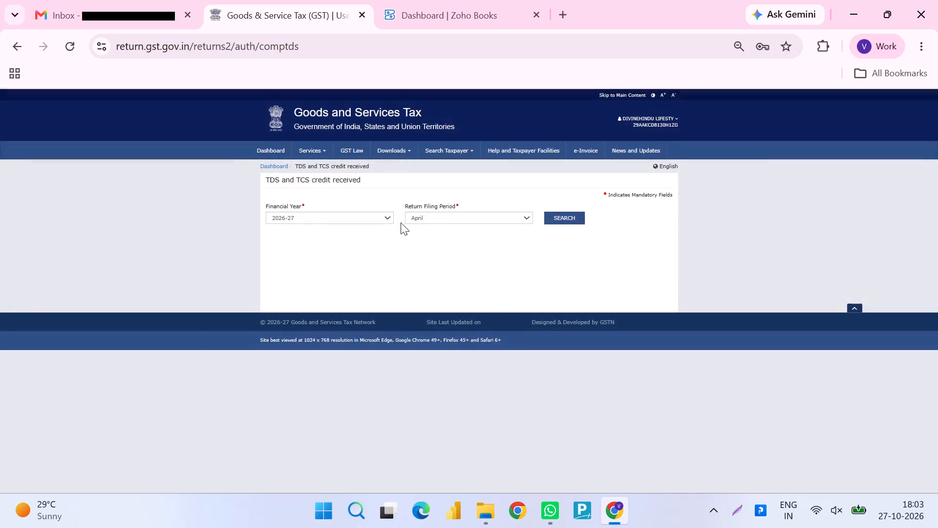
{"action": "left_click", "coordinate": [432, 221]}
{"action": "left_click", "coordinate": [442, 329]}
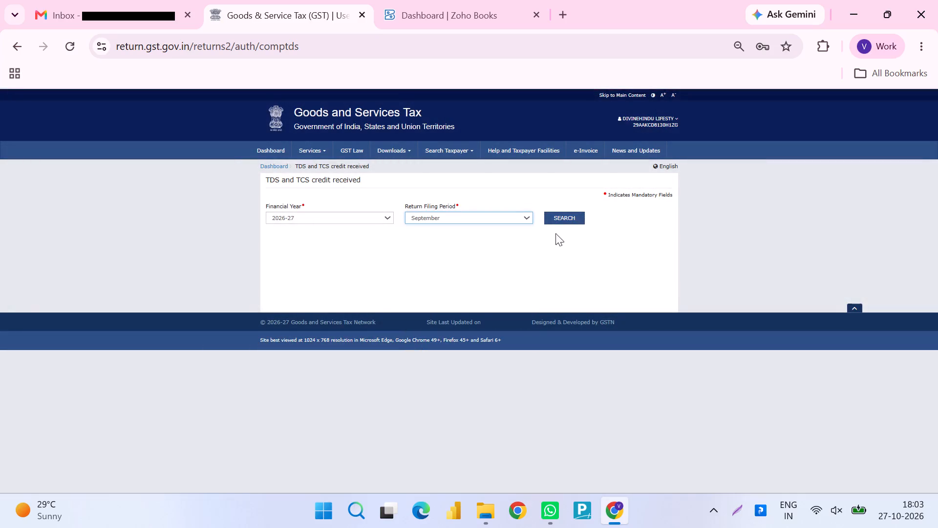
{"action": "left_click", "coordinate": [573, 219]}
{"action": "scroll", "coordinate": [573, 219], "scroll_direction": "down", "scroll_amount": 6}
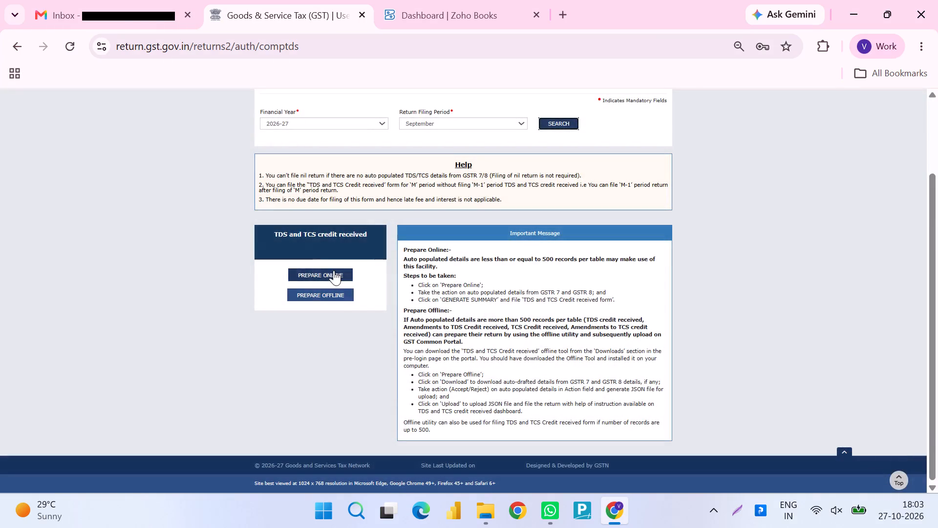
{"action": "left_click", "coordinate": [334, 270]}
Check the TDS credit, TDS amendments and TCS amendments tables for records that need action.
{"action": "scroll", "coordinate": [588, 346], "scroll_direction": "down", "scroll_amount": 13}
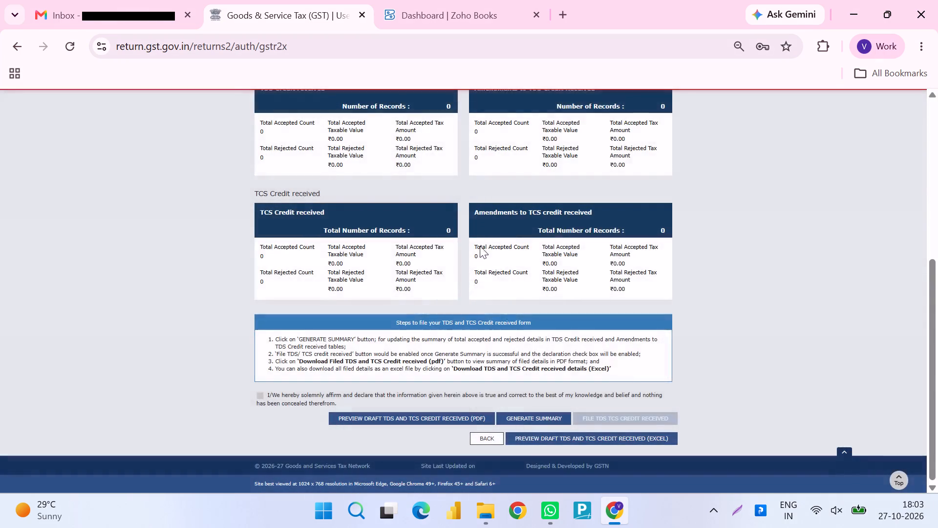
{"action": "left_click", "coordinate": [394, 148]}
{"action": "left_click", "coordinate": [394, 148]}
{"action": "left_click", "coordinate": [394, 148]}
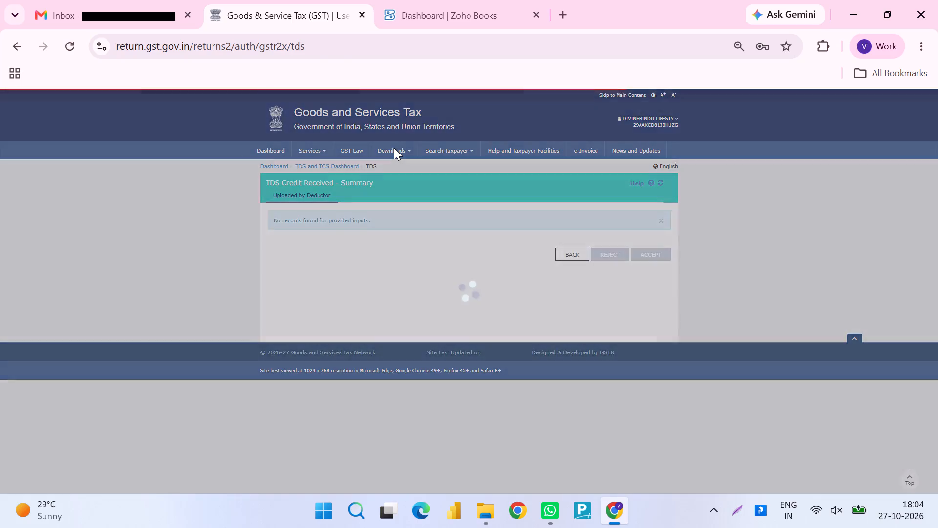
{"action": "scroll", "coordinate": [394, 148], "scroll_direction": "down", "scroll_amount": 5}
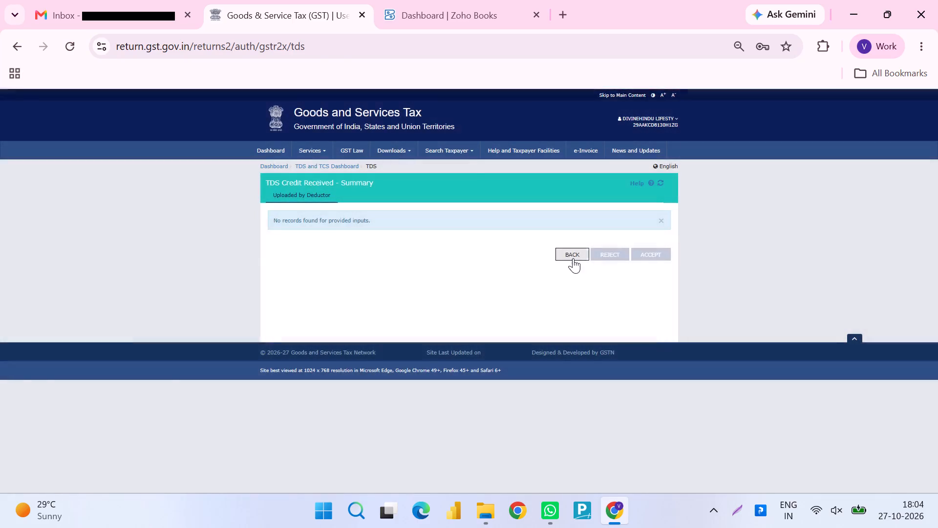
{"action": "scroll", "coordinate": [573, 258], "scroll_direction": "right", "scroll_amount": 13}
{"action": "left_click", "coordinate": [530, 142]}
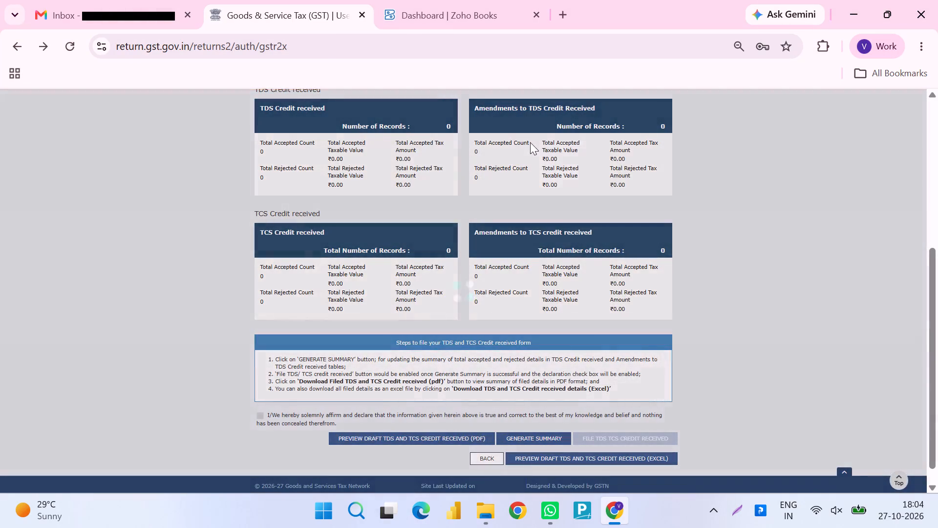
{"action": "left_click", "coordinate": [530, 142]}
{"action": "scroll", "coordinate": [530, 142], "scroll_direction": "right", "scroll_amount": 10}
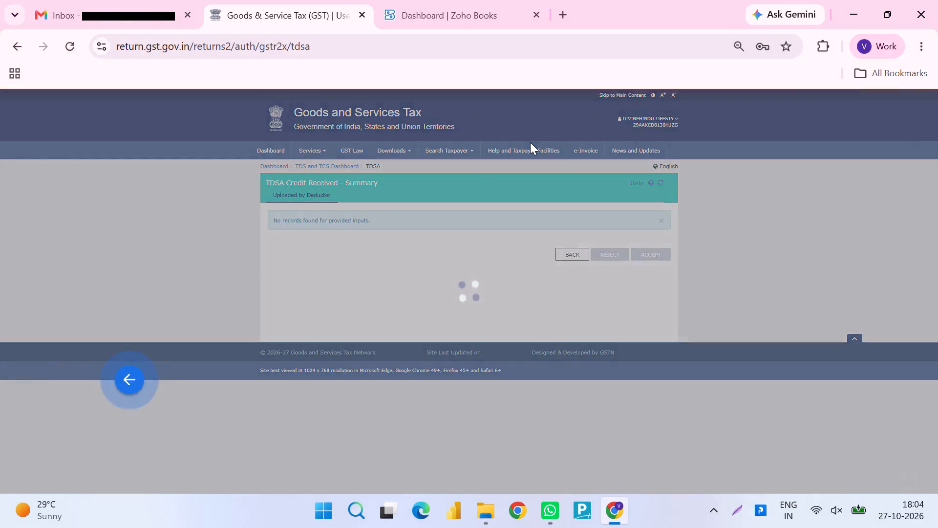
{"action": "scroll", "coordinate": [530, 142], "scroll_direction": "right", "scroll_amount": 3}
{"action": "left_click", "coordinate": [595, 269]}
{"action": "double_click", "coordinate": [595, 269]}
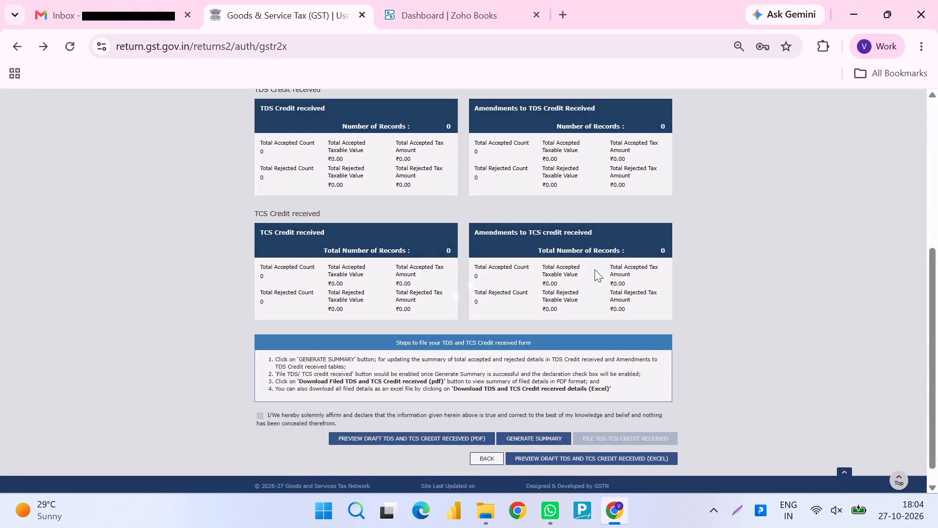
{"action": "left_click", "coordinate": [595, 269]}
{"action": "left_click", "coordinate": [595, 269]}
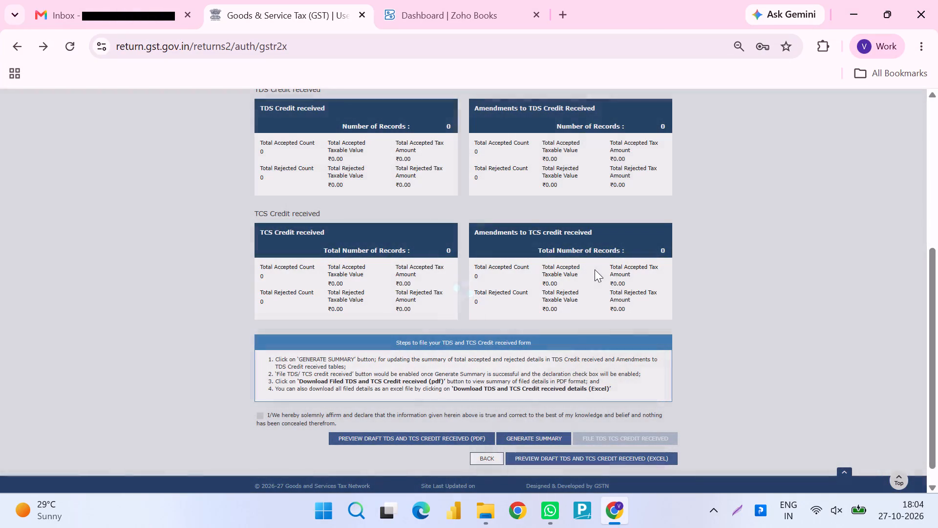
{"action": "left_click", "coordinate": [595, 269]}
{"action": "scroll", "coordinate": [595, 269], "scroll_direction": "right", "scroll_amount": 10}
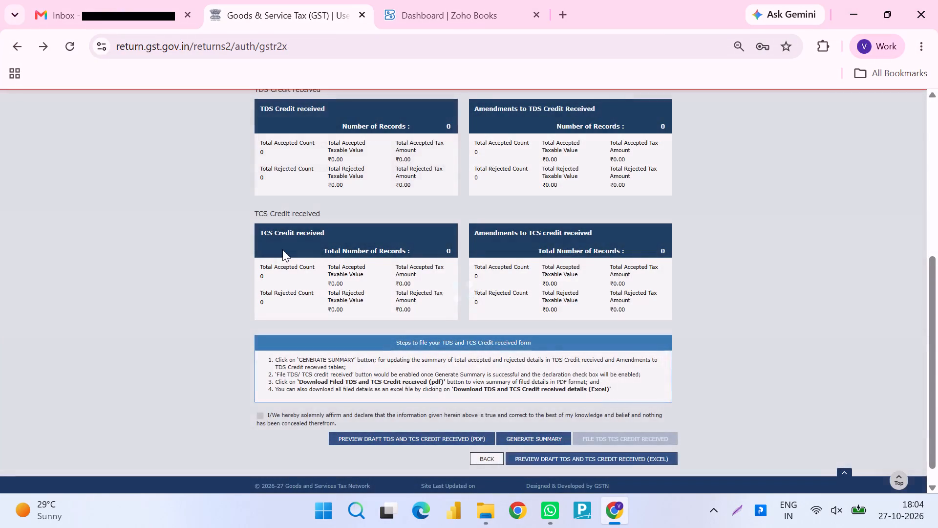
Open the TCS credit received records uploaded by the collectors and show 35 records per page.
{"action": "left_click", "coordinate": [289, 244]}
{"action": "left_click", "coordinate": [300, 231]}
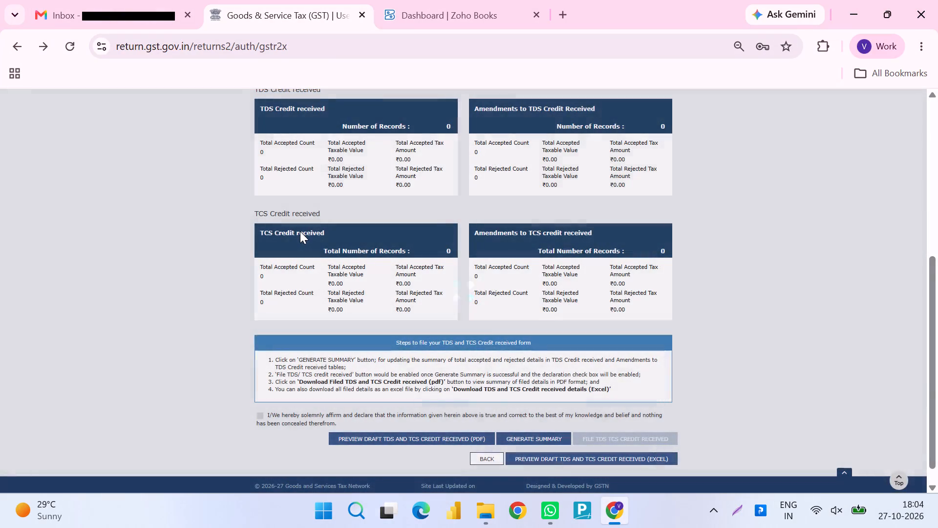
{"action": "left_click", "coordinate": [300, 231]}
{"action": "left_click", "coordinate": [300, 231]}
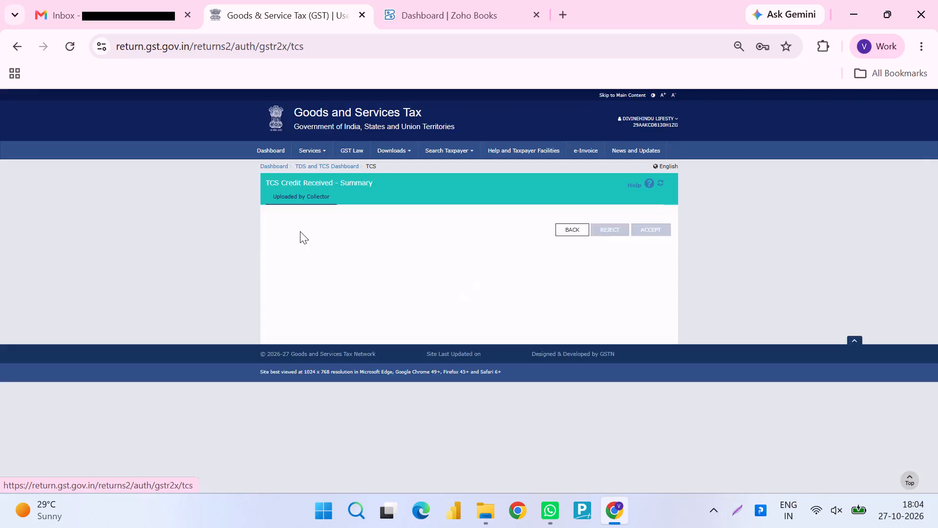
{"action": "scroll", "coordinate": [300, 231], "scroll_direction": "right", "scroll_amount": 1}
{"action": "scroll", "coordinate": [506, 229], "scroll_direction": "left", "scroll_amount": 10}
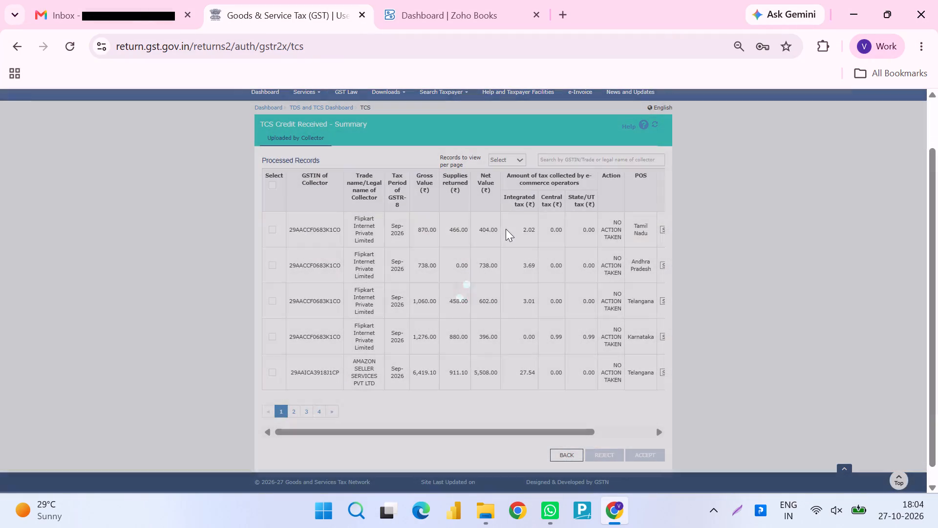
{"action": "scroll", "coordinate": [506, 229], "scroll_direction": "left", "scroll_amount": 4}
{"action": "scroll", "coordinate": [564, 296], "scroll_direction": "left", "scroll_amount": 10}
{"action": "scroll", "coordinate": [564, 296], "scroll_direction": "right", "scroll_amount": 7}
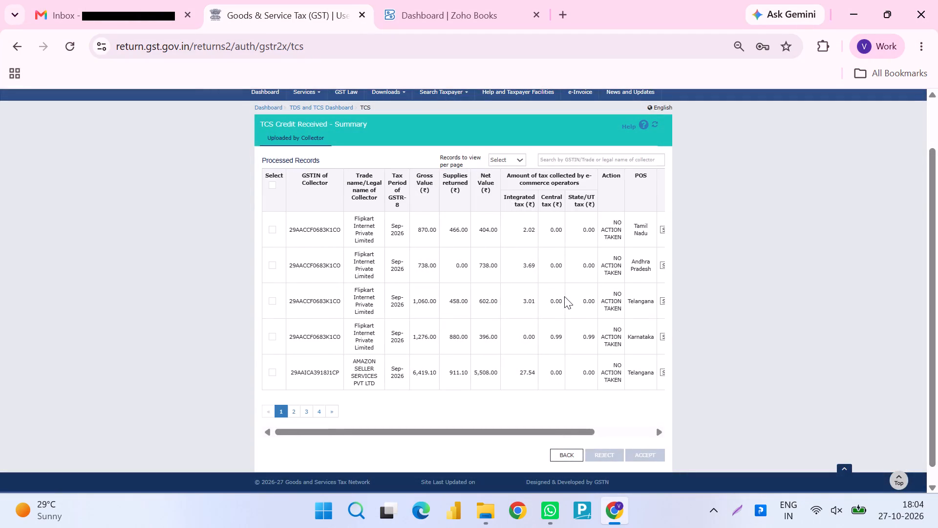
{"action": "left_click", "coordinate": [273, 187]}
{"action": "scroll", "coordinate": [585, 245], "scroll_direction": "left", "scroll_amount": 7}
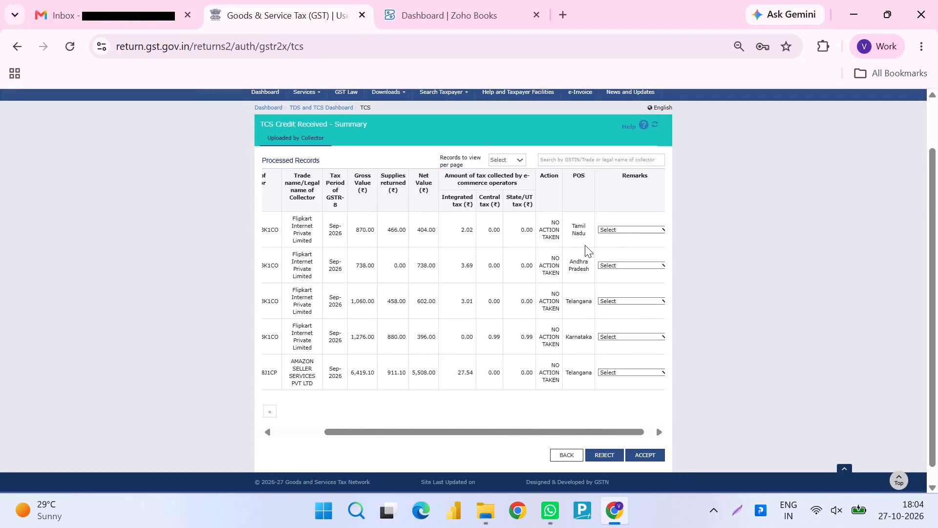
{"action": "scroll", "coordinate": [585, 245], "scroll_direction": "right", "scroll_amount": 6}
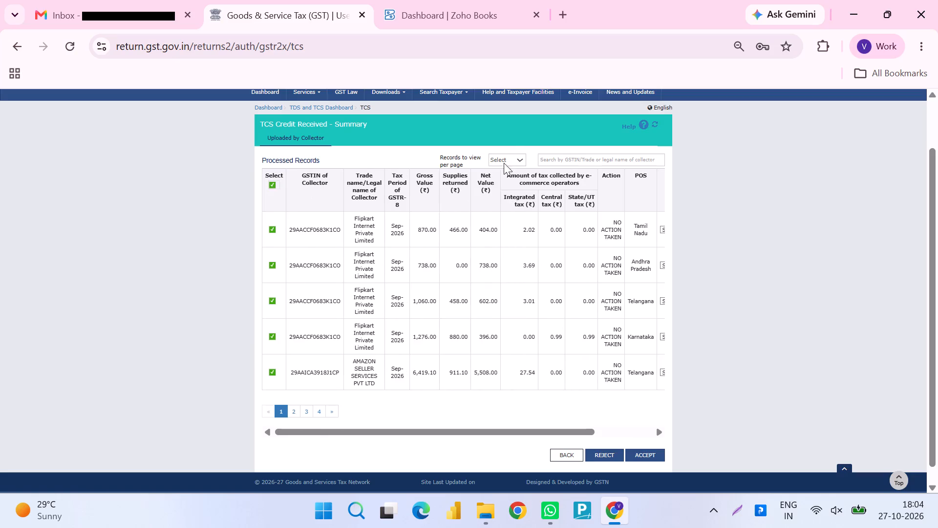
{"action": "left_click", "coordinate": [503, 163]}
{"action": "left_click", "coordinate": [510, 294]}
Accept all the listed Flipkart and Amazon TCS credit records and return to the auto-drafted details overview.
{"action": "left_click", "coordinate": [270, 184]}
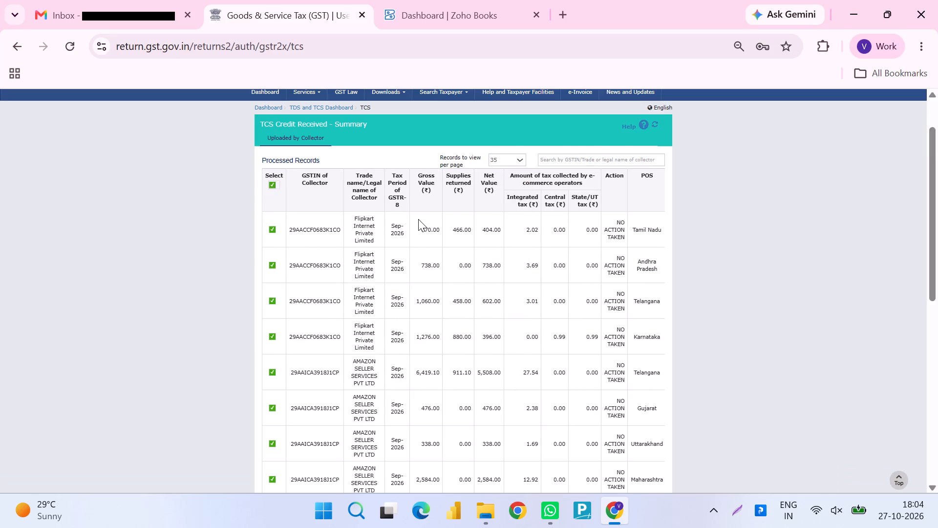
{"action": "scroll", "coordinate": [418, 219], "scroll_direction": "down", "scroll_amount": 12}
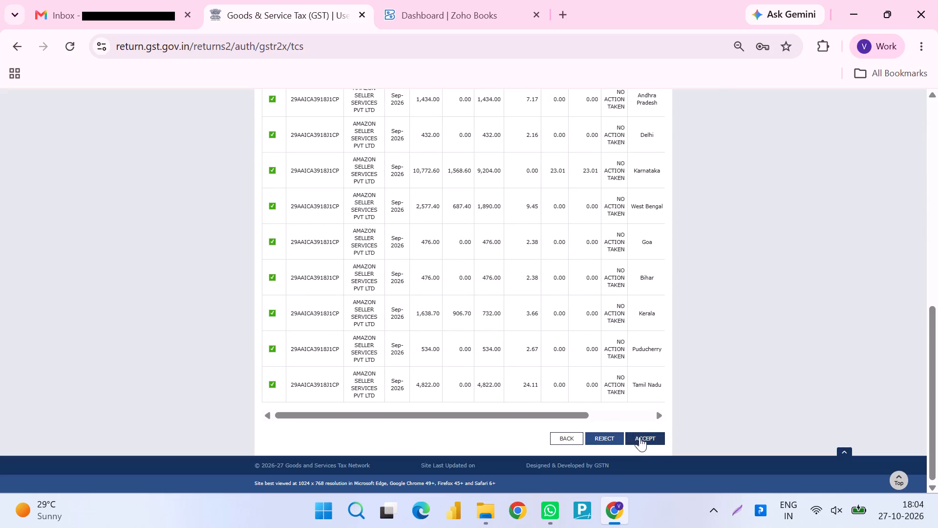
{"action": "left_click", "coordinate": [644, 440]}
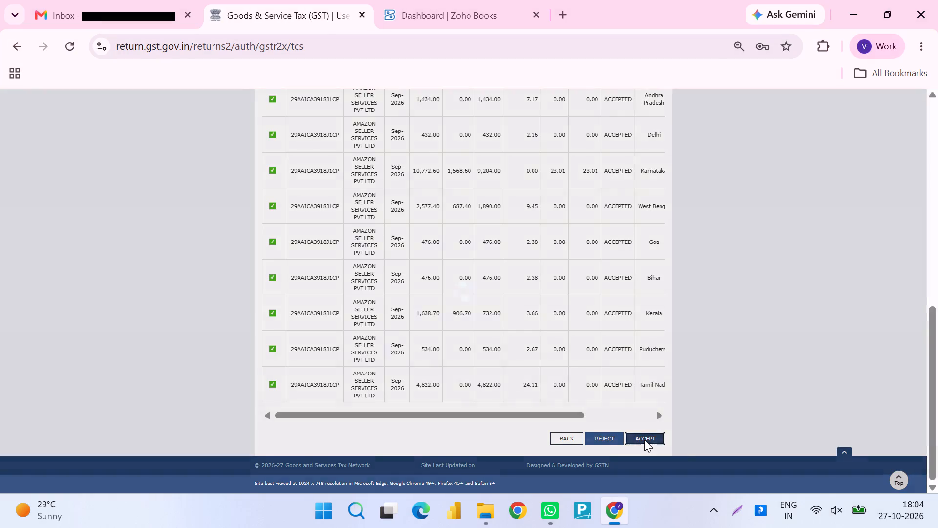
{"action": "scroll", "coordinate": [573, 390], "scroll_direction": "up", "scroll_amount": 6}
{"action": "scroll", "coordinate": [573, 390], "scroll_direction": "right", "scroll_amount": 6}
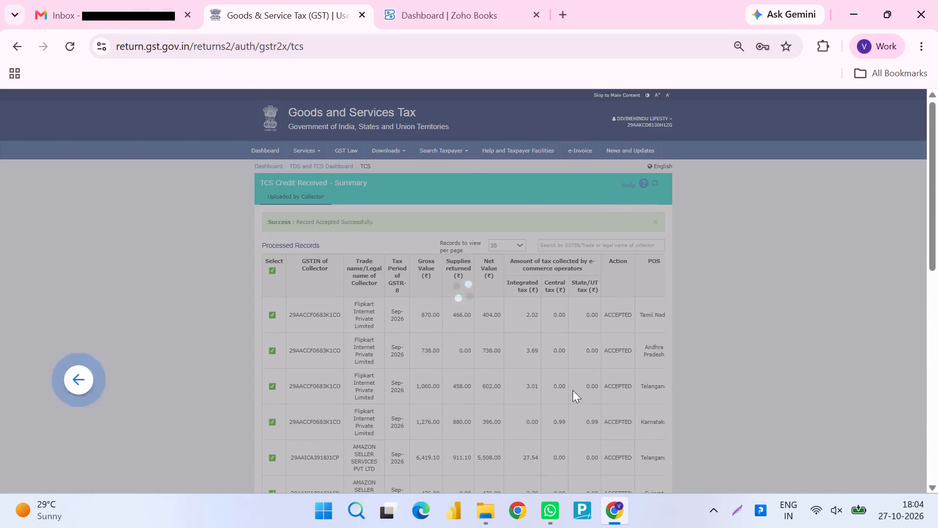
{"action": "scroll", "coordinate": [573, 390], "scroll_direction": "right", "scroll_amount": 2}
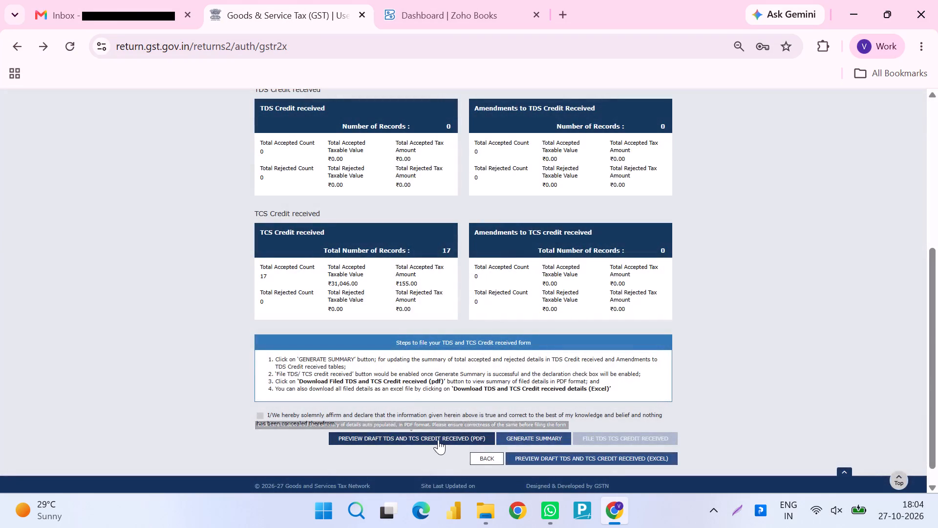
Generate the summary for the TDS and TCS credit received form and refresh its status.
{"action": "left_click", "coordinate": [525, 437]}
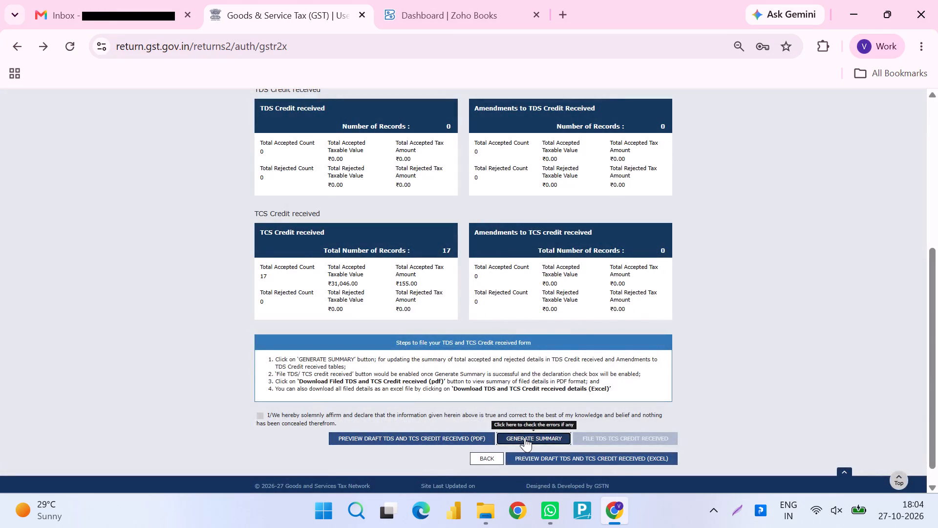
{"action": "scroll", "coordinate": [525, 437], "scroll_direction": "down", "scroll_amount": 8}
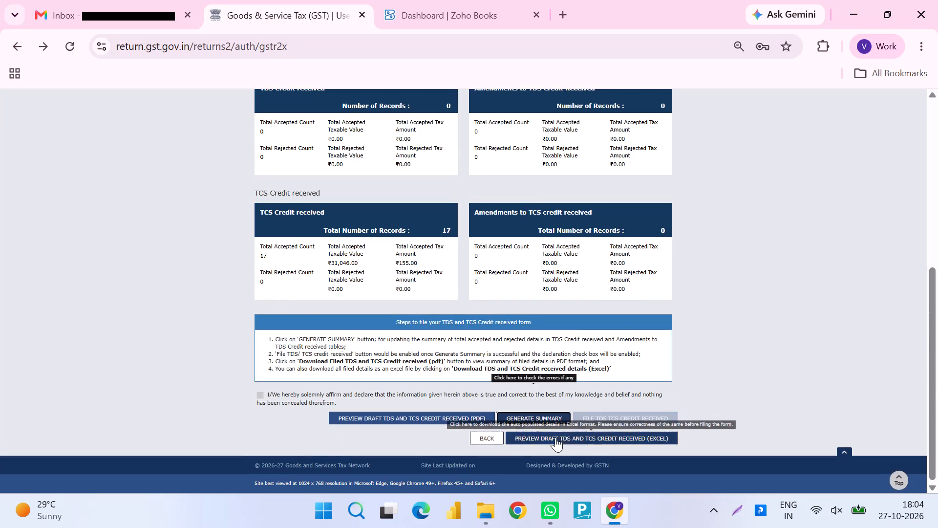
{"action": "left_click", "coordinate": [555, 437]}
{"action": "scroll", "coordinate": [542, 328], "scroll_direction": "up", "scroll_amount": 7}
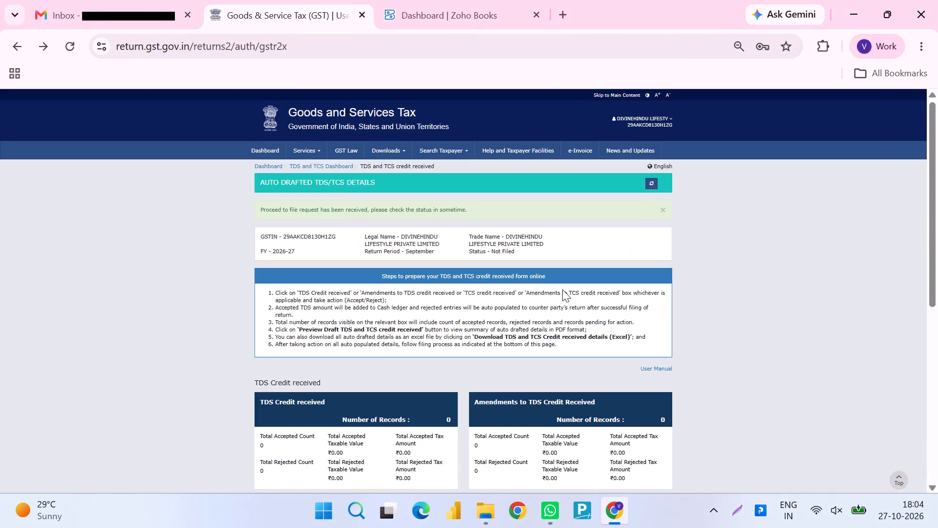
{"action": "left_click", "coordinate": [652, 183]}
Request the draft TDS and TCS credit received details in Excel format.
{"action": "scroll", "coordinate": [652, 183], "scroll_direction": "down", "scroll_amount": 8}
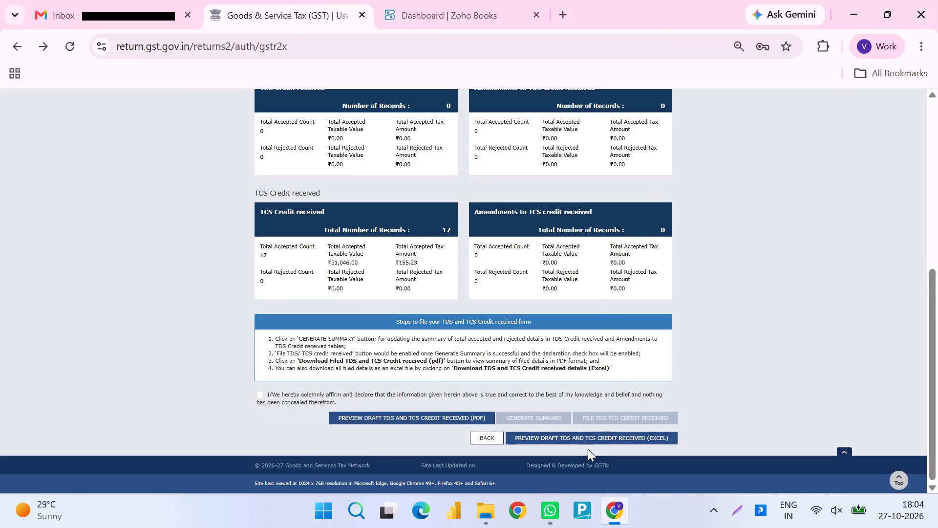
{"action": "left_click", "coordinate": [593, 441]}
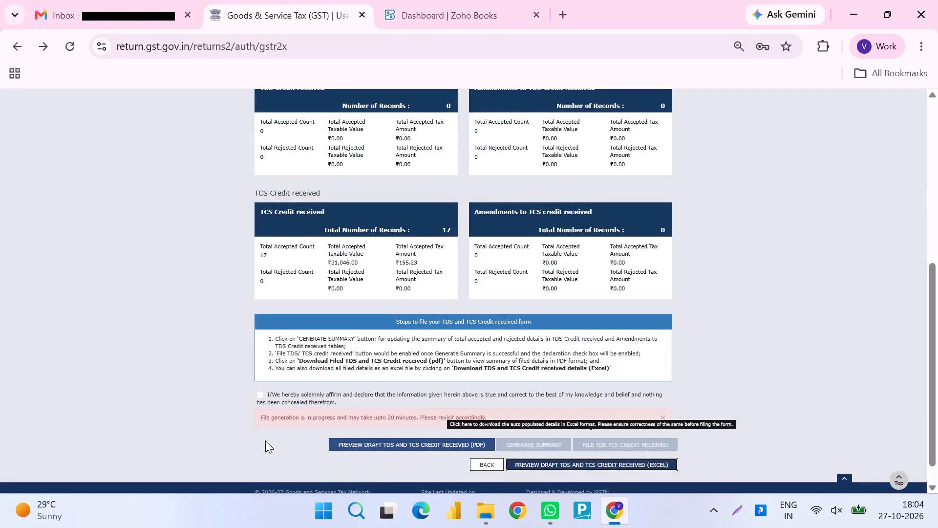
Affirm the declaration on the TDS and TCS credit form and choose the authorised signatory.
{"action": "left_click", "coordinate": [260, 395]}
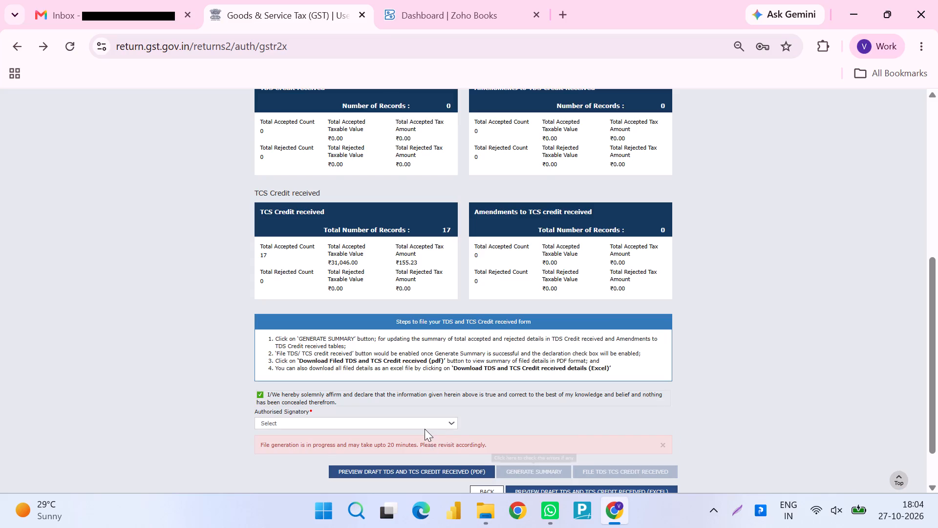
{"action": "left_click", "coordinate": [425, 428]}
{"action": "left_click", "coordinate": [337, 450]}
{"action": "scroll", "coordinate": [597, 386], "scroll_direction": "down", "scroll_amount": 3}
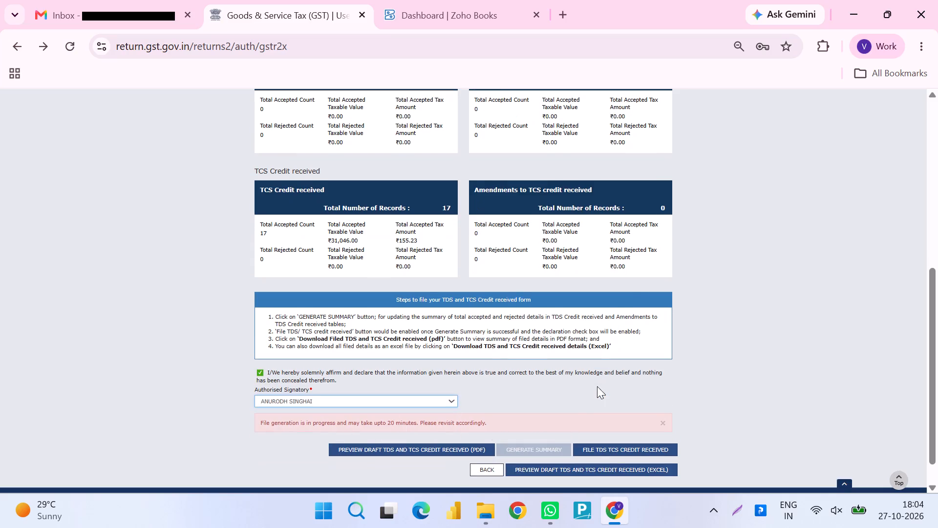
{"action": "left_click", "coordinate": [391, 370]}
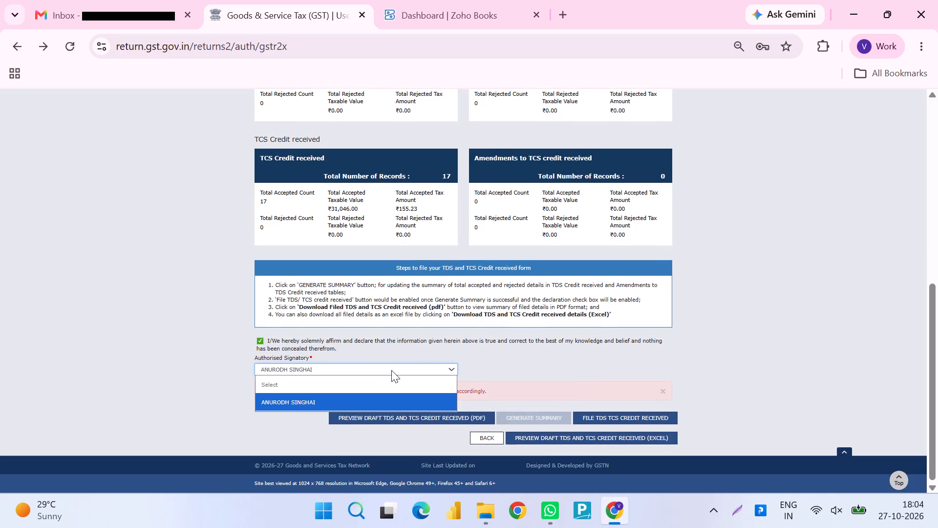
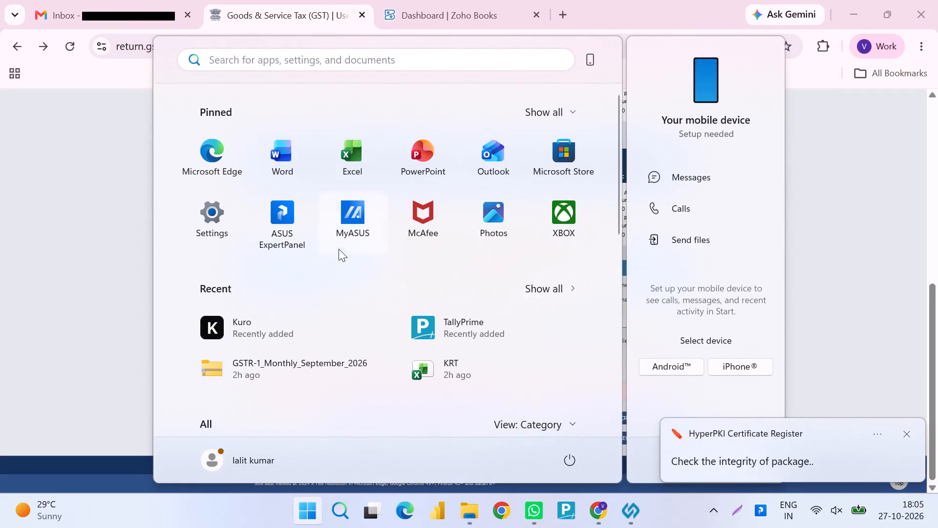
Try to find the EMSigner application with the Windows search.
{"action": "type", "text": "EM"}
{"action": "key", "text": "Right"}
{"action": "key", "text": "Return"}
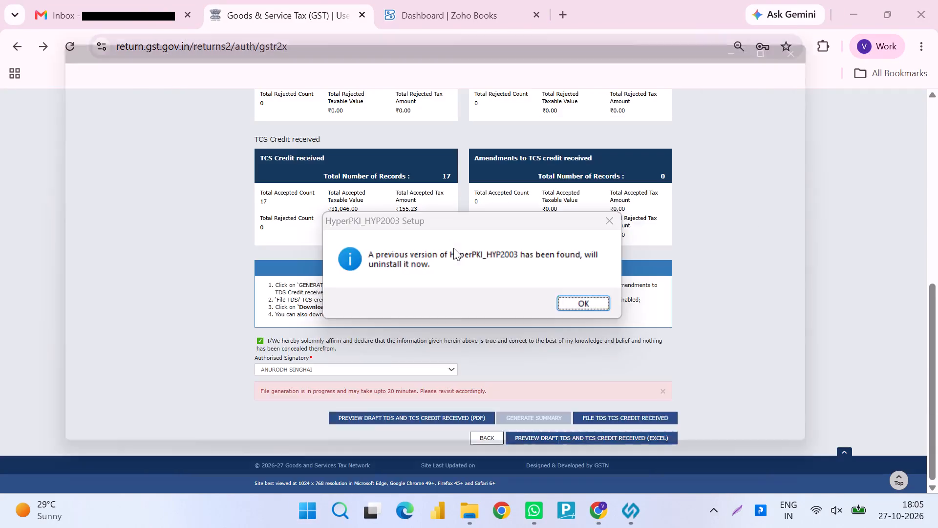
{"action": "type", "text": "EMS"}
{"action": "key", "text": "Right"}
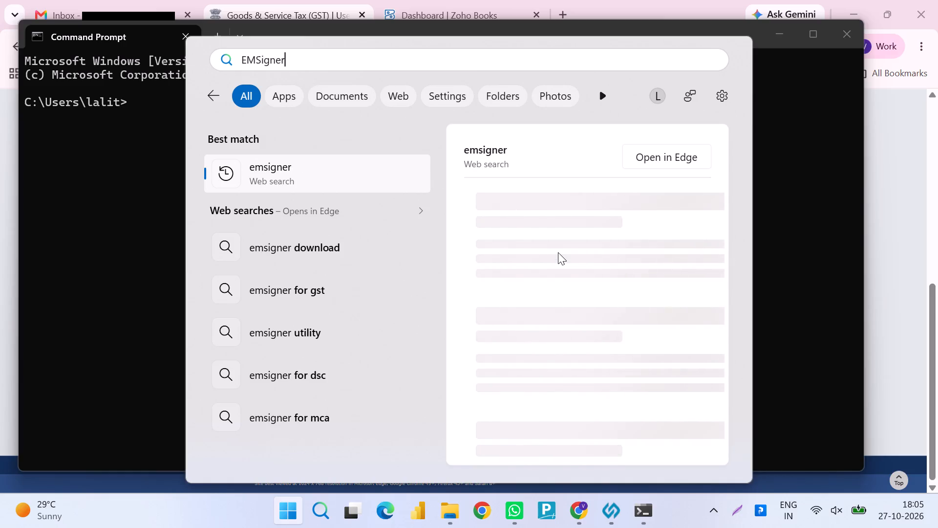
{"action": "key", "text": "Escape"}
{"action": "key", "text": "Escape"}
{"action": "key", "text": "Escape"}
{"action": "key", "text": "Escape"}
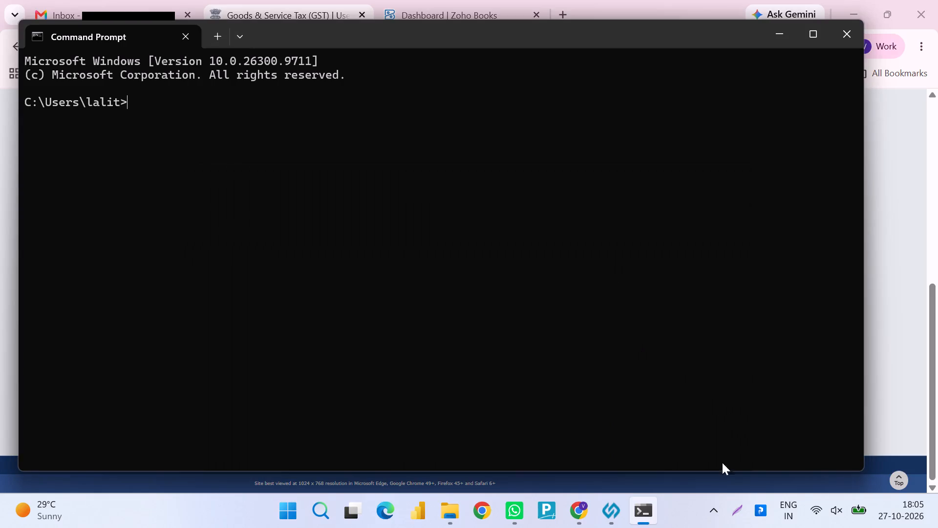
Open the Goods and Services Tax Digital Signature Signer that is running in the background.
{"action": "left_click", "coordinate": [715, 503]}
{"action": "double_click", "coordinate": [718, 409]}
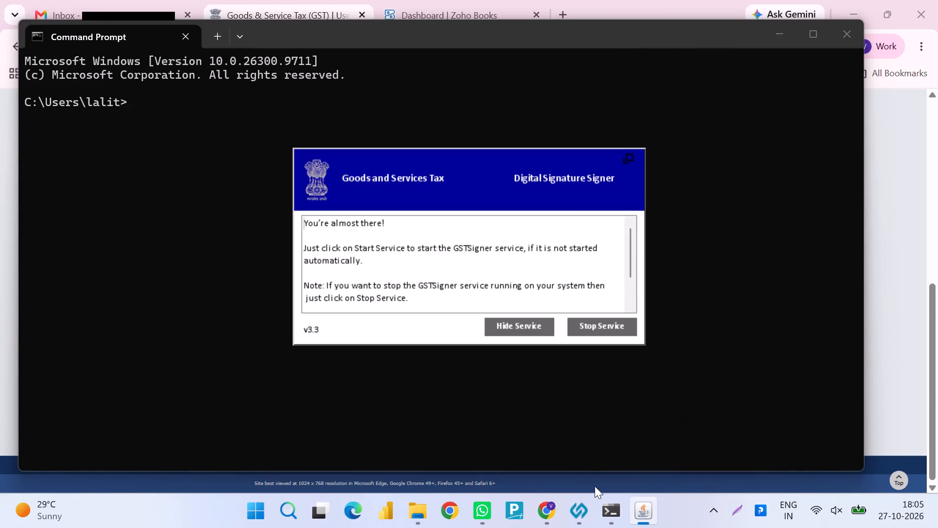
Switch from the signature signer to the open HyperPKI_HYP2003 Setup window.
{"action": "key", "text": "alt+Tab"}
{"action": "key", "text": "alt+Tab"}
{"action": "key", "text": "alt+Tab"}
{"action": "key", "text": "alt+Tab"}
{"action": "key", "text": "alt+Tab"}
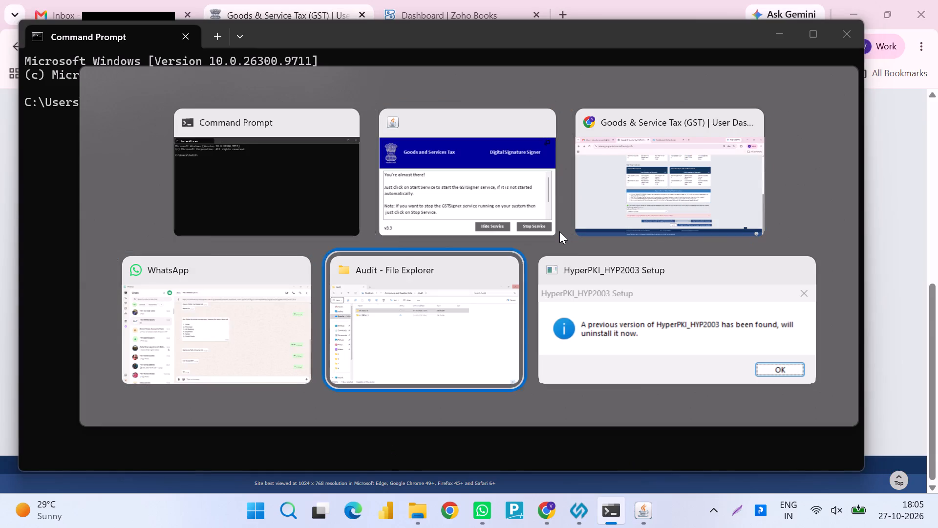
Switch back to the GST portal in Chrome, refresh the form's status and request the draft TDS and TCS credit received details in Excel again.
{"action": "key", "text": "alt+Tab"}
{"action": "key", "text": "alt+Tab"}
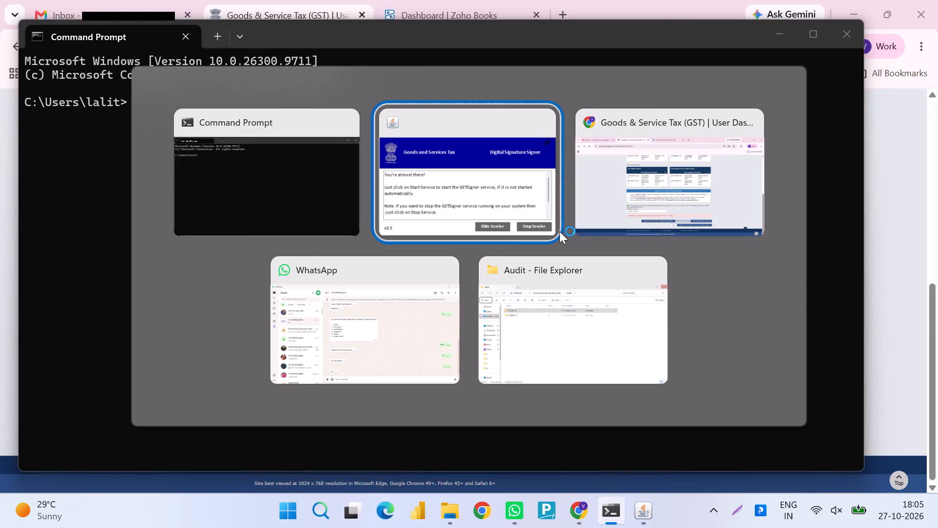
{"action": "key", "text": "alt+Tab"}
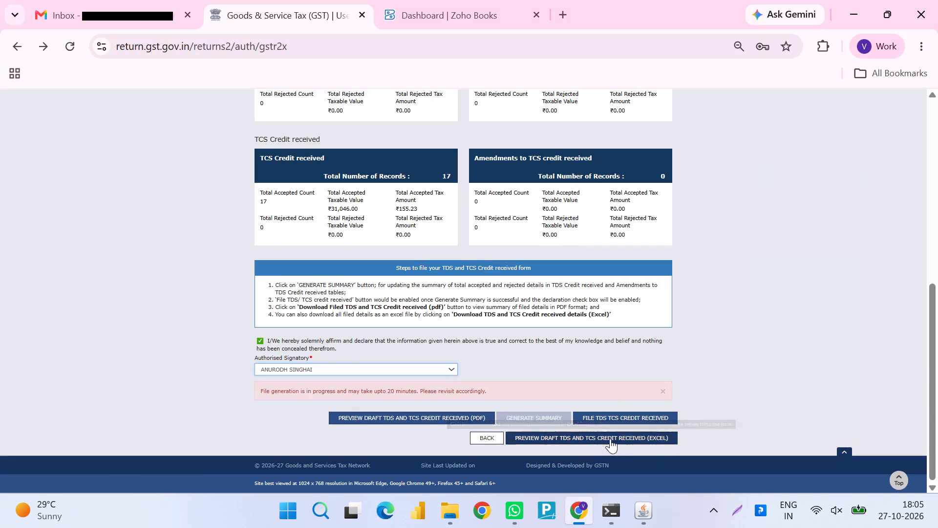
{"action": "left_click", "coordinate": [612, 437]}
{"action": "scroll", "coordinate": [612, 437], "scroll_direction": "up", "scroll_amount": 7}
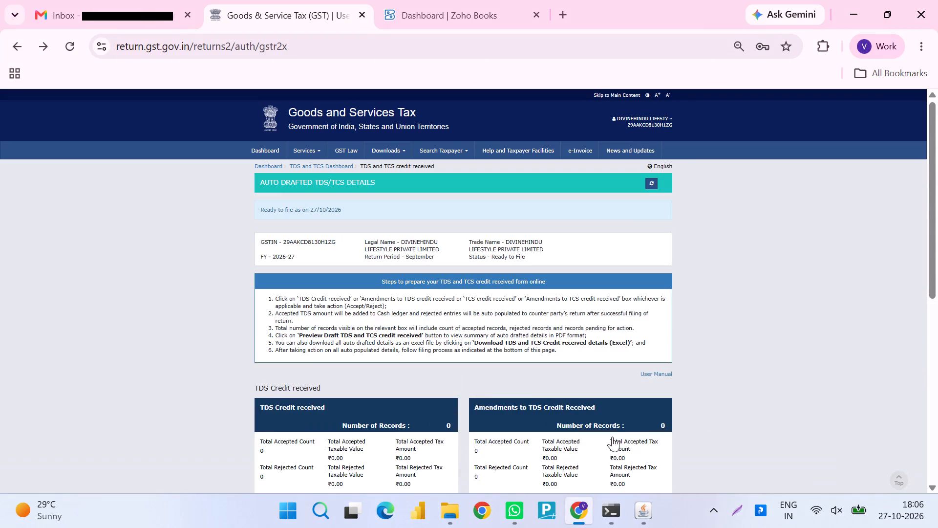
{"action": "left_click", "coordinate": [653, 184]}
{"action": "scroll", "coordinate": [586, 386], "scroll_direction": "down", "scroll_amount": 9}
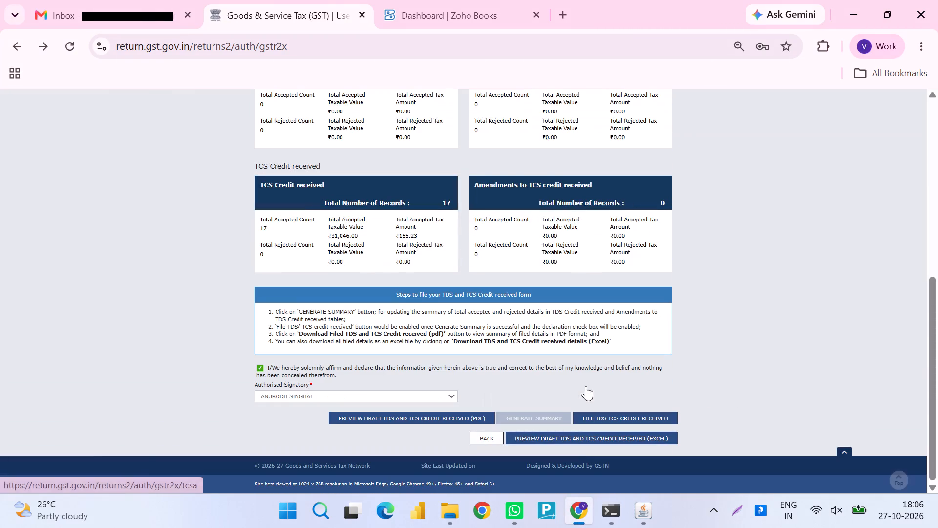
{"action": "scroll", "coordinate": [586, 386], "scroll_direction": "down", "scroll_amount": 6}
{"action": "left_click", "coordinate": [586, 443]}
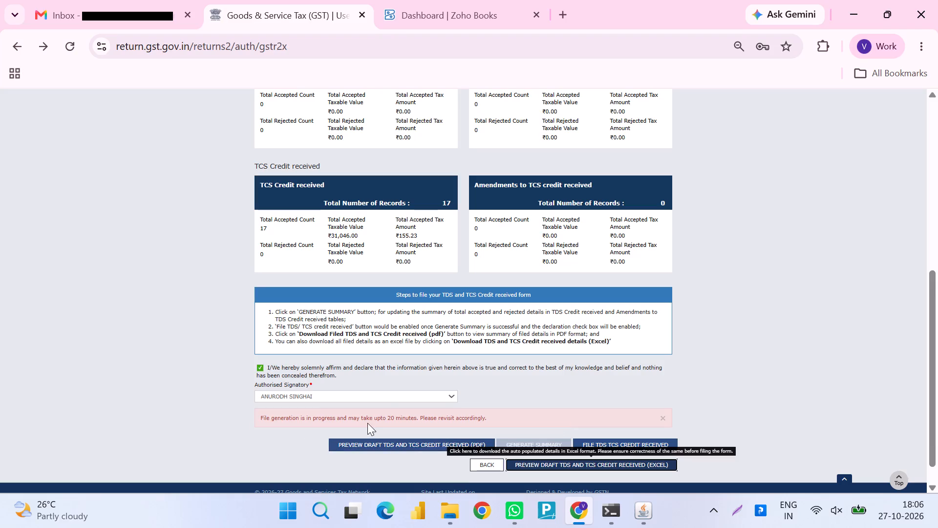
Submit the TDS and TCS credit received form for filing and try to file it with DSC.
{"action": "left_click", "coordinate": [618, 441]}
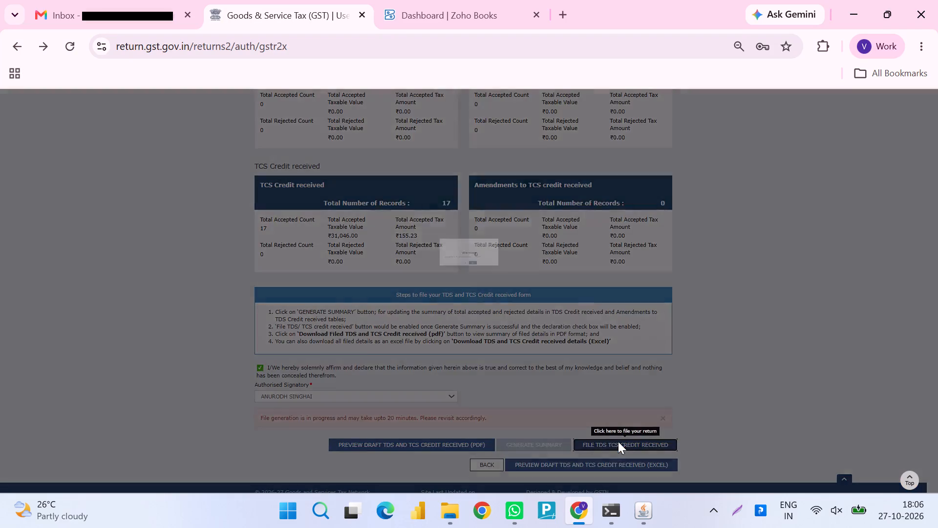
{"action": "left_click", "coordinate": [490, 200]}
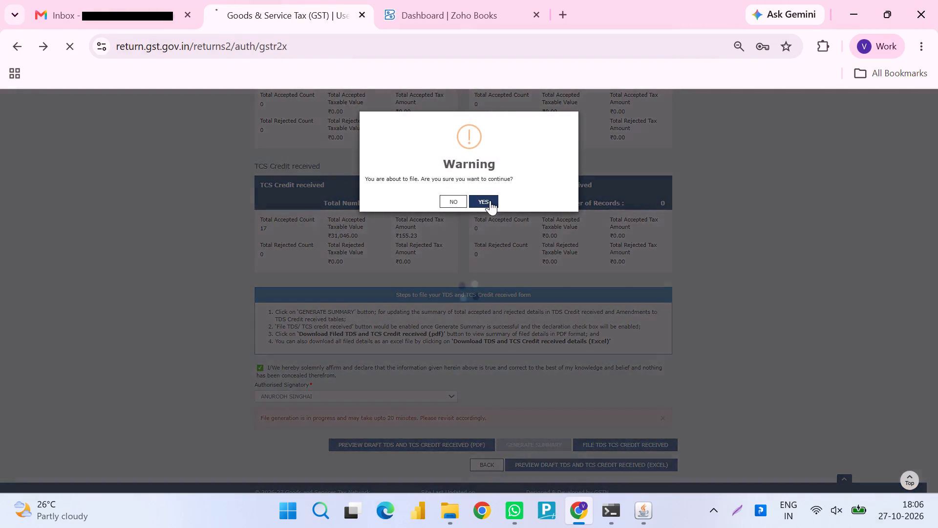
{"action": "scroll", "coordinate": [490, 200], "scroll_direction": "down", "scroll_amount": 6}
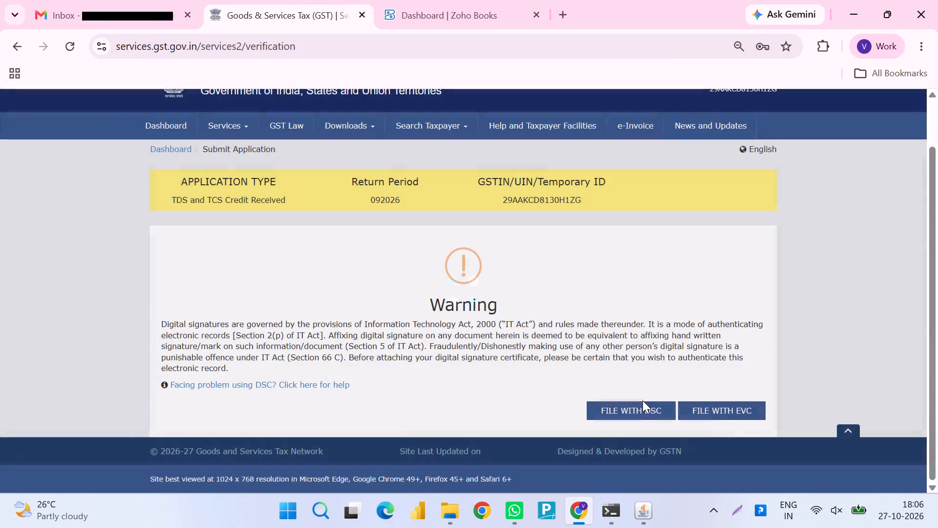
{"action": "left_click", "coordinate": [637, 408]}
{"action": "scroll", "coordinate": [506, 389], "scroll_direction": "down", "scroll_amount": 9}
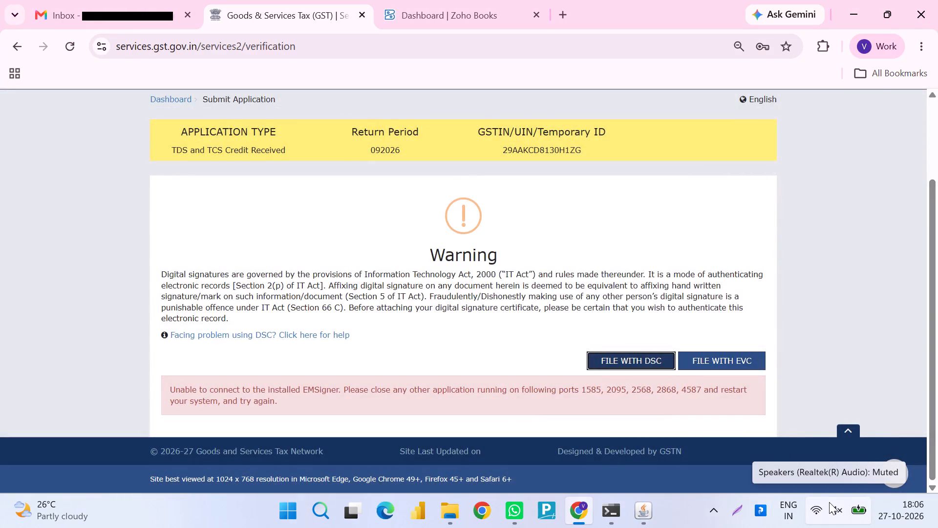
Switch to the terminal window and close it.
{"action": "key", "text": "alt+Tab"}
{"action": "key", "text": "alt+F4"}
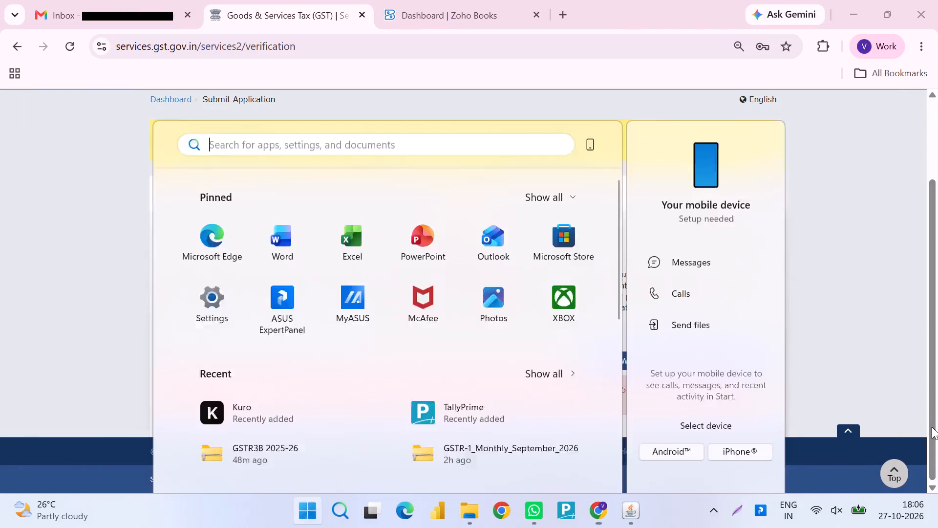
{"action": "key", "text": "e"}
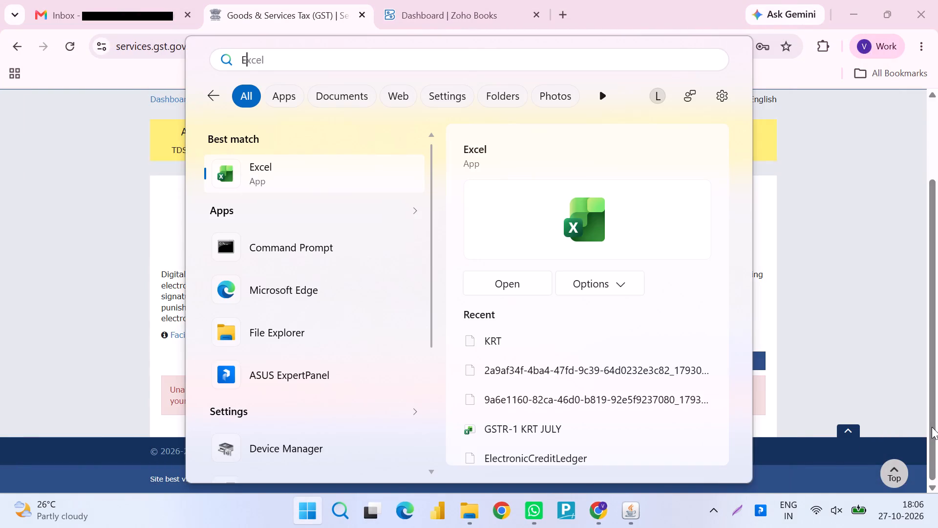
{"action": "key", "text": "BackSpace"}
{"action": "key", "text": "BackSpace"}
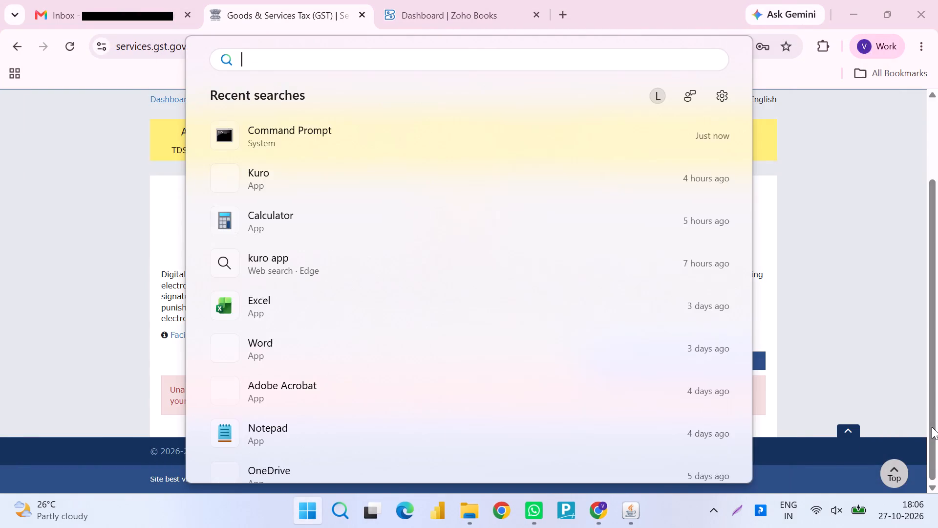